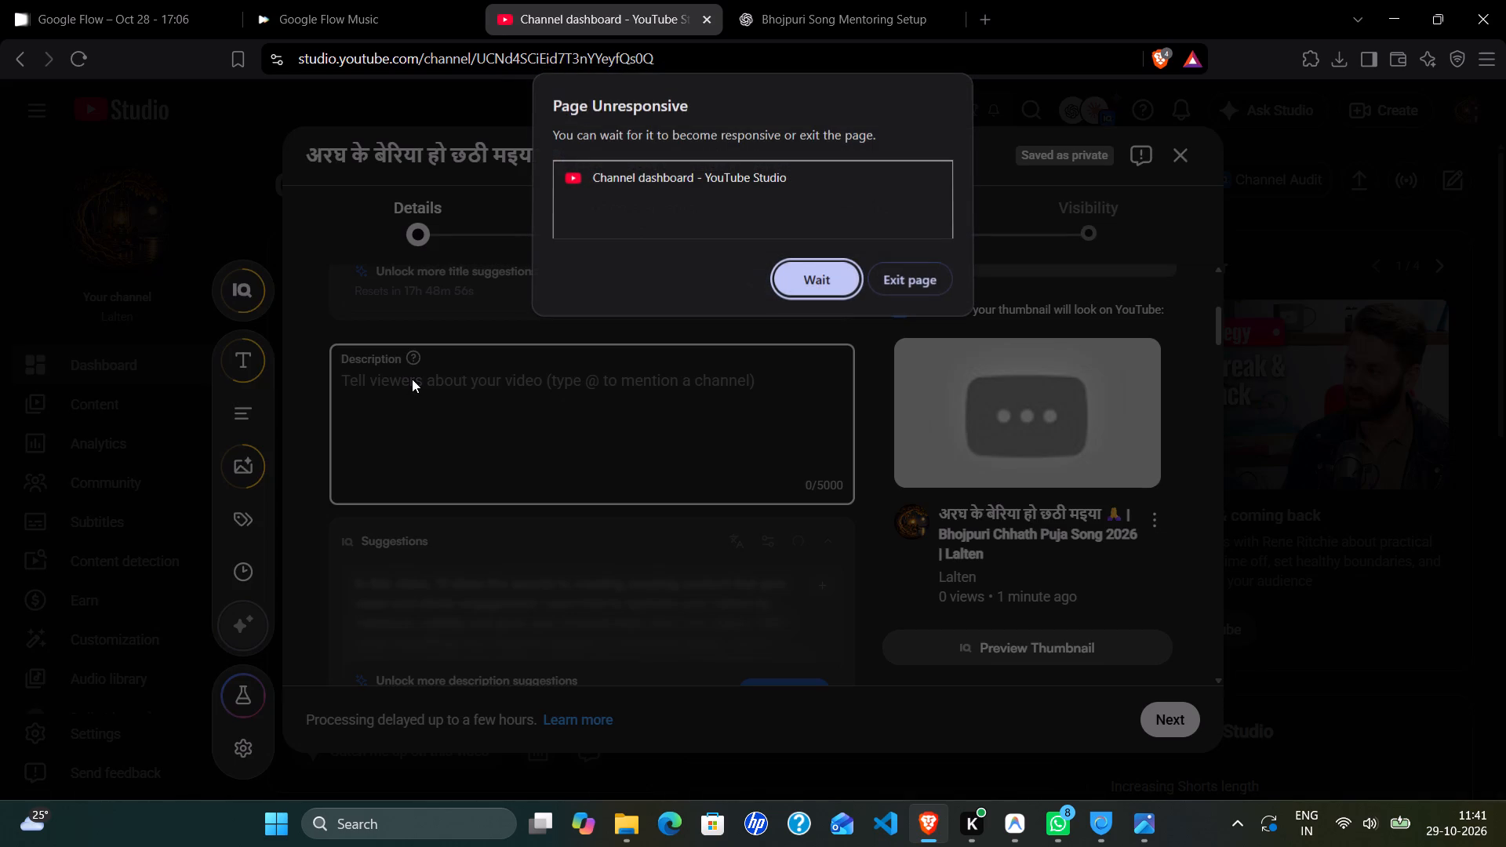
click(821, 295)
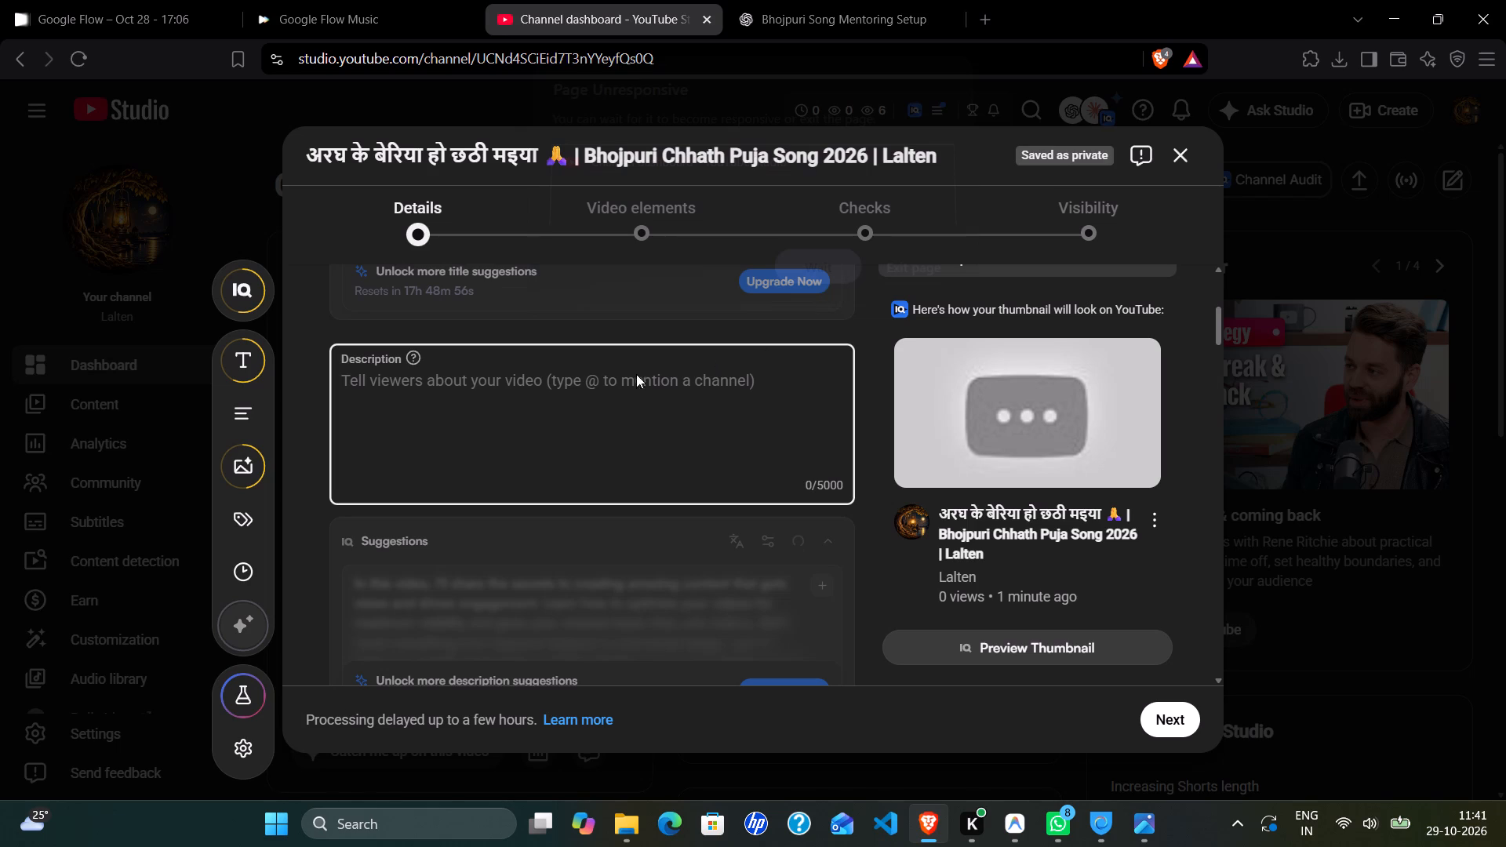
click(576, 382)
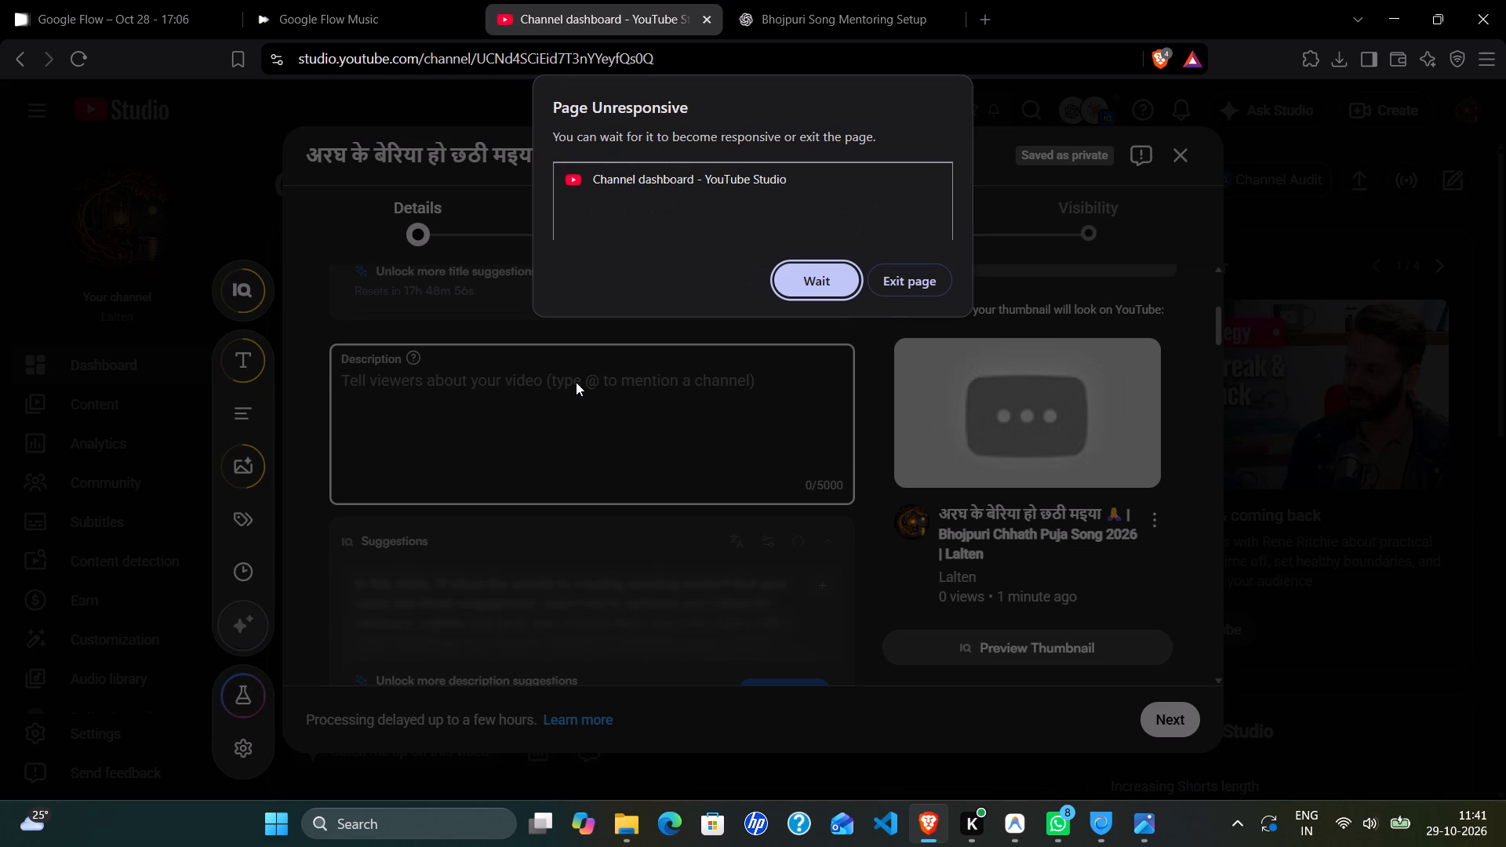
click(818, 269)
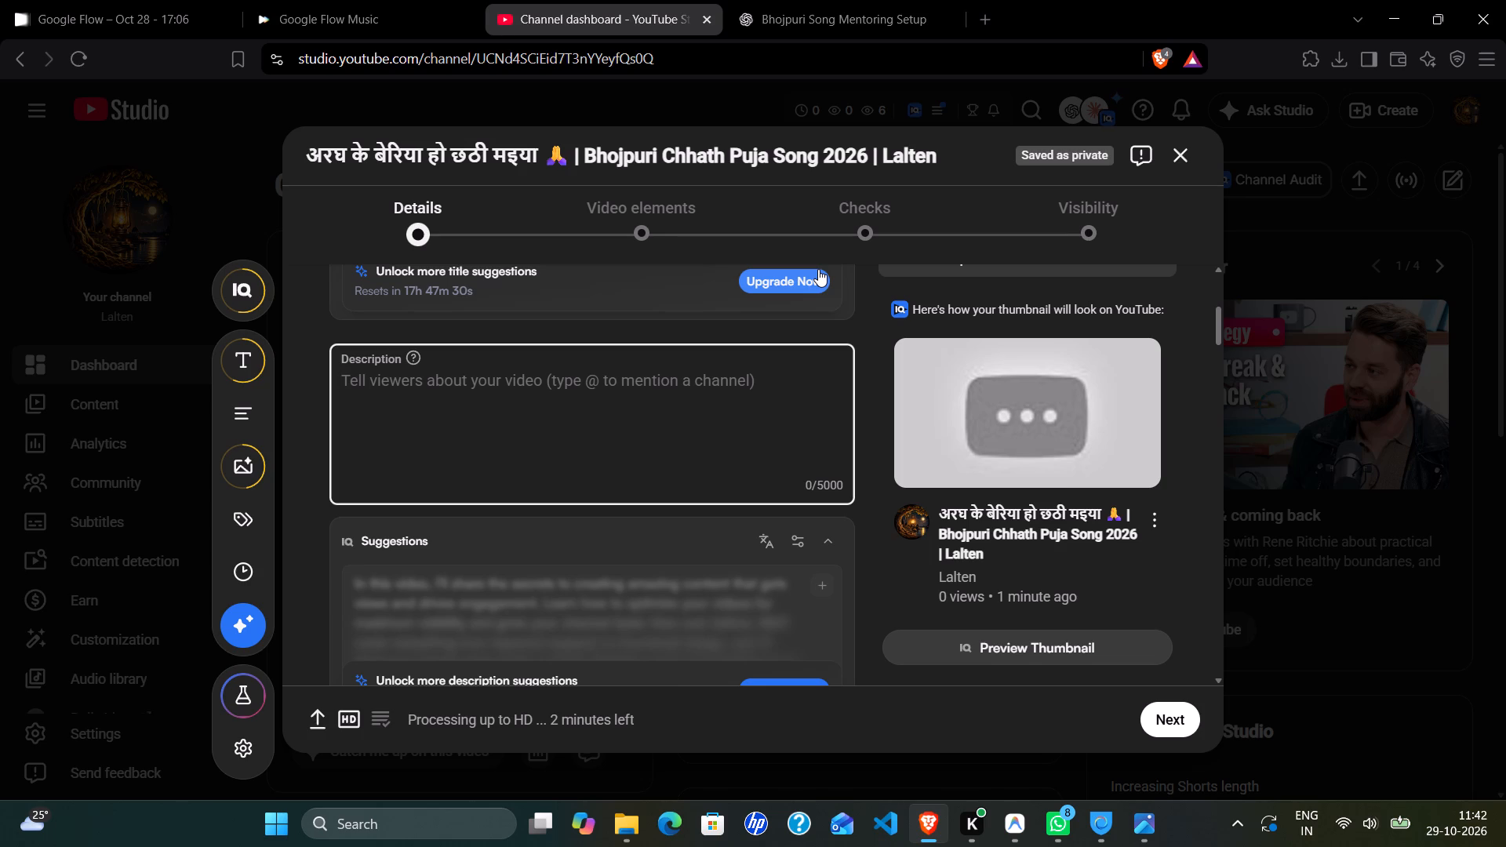
key(ctrl+v)
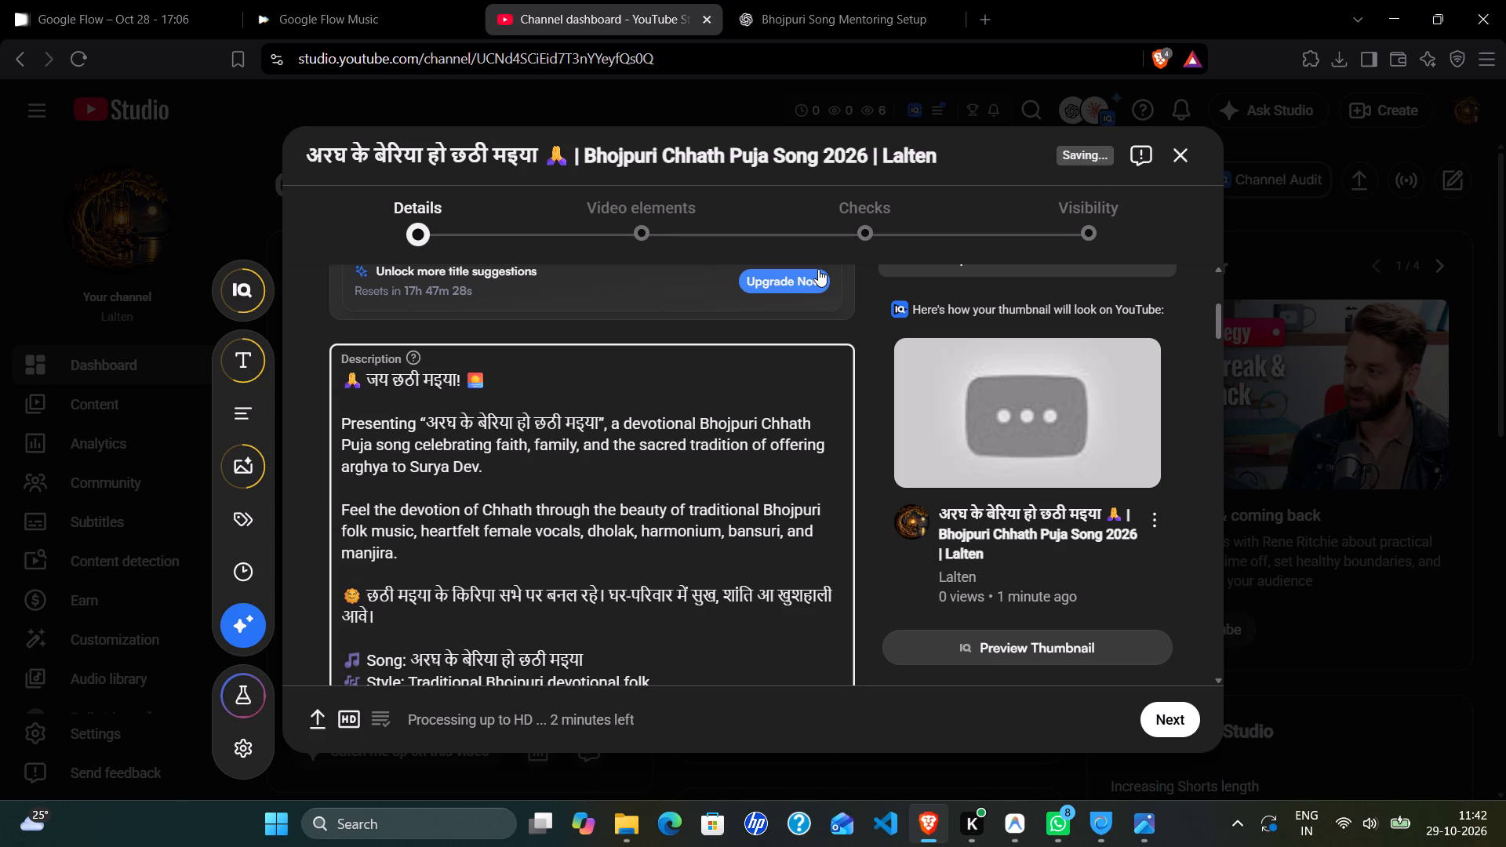
scroll(754, 423, down, 2)
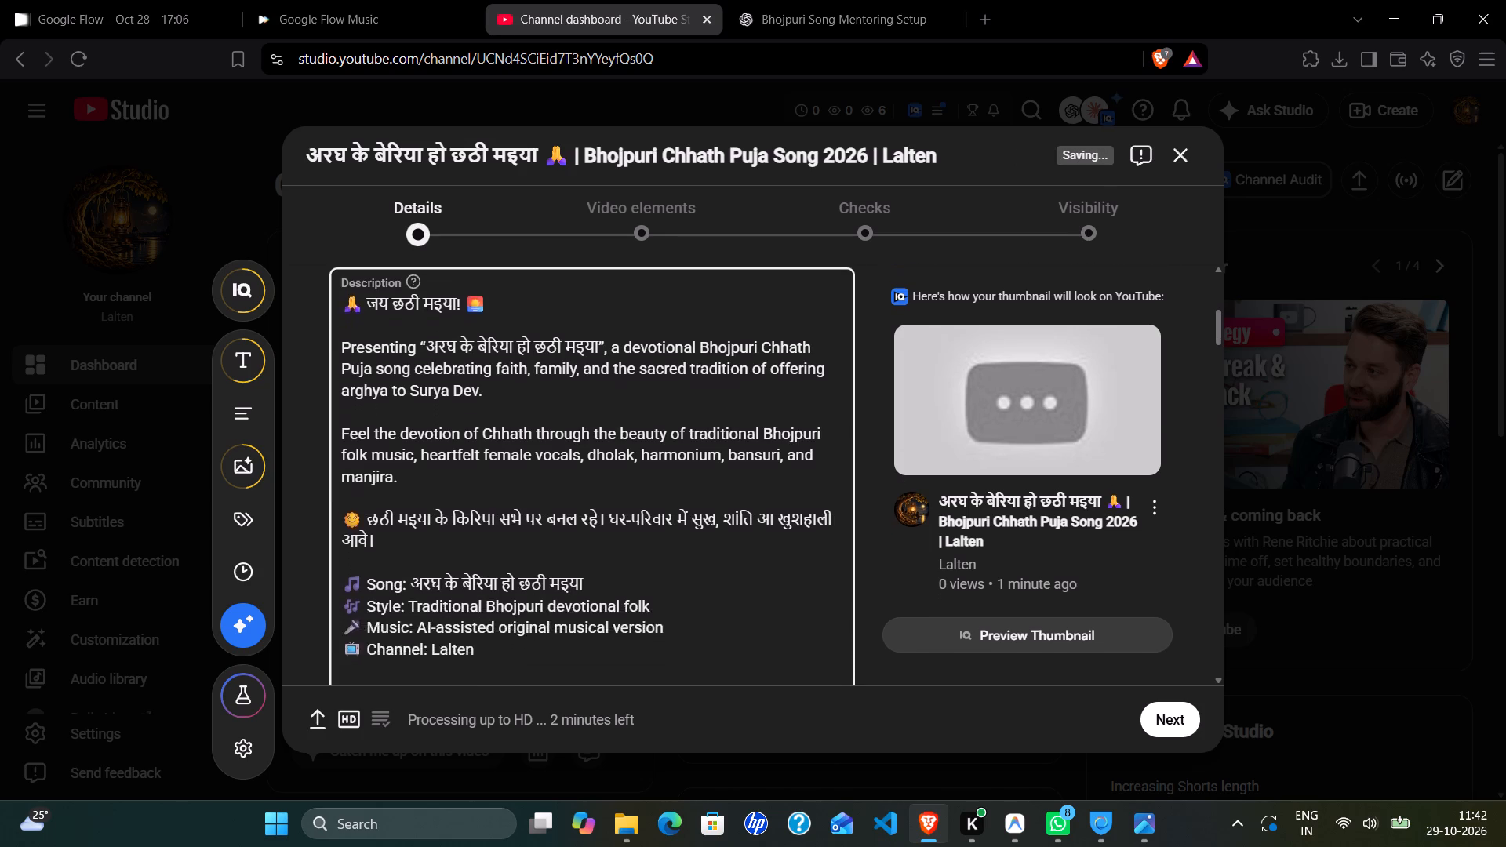
scroll(754, 423, down, 3)
scroll(754, 423, up, 4)
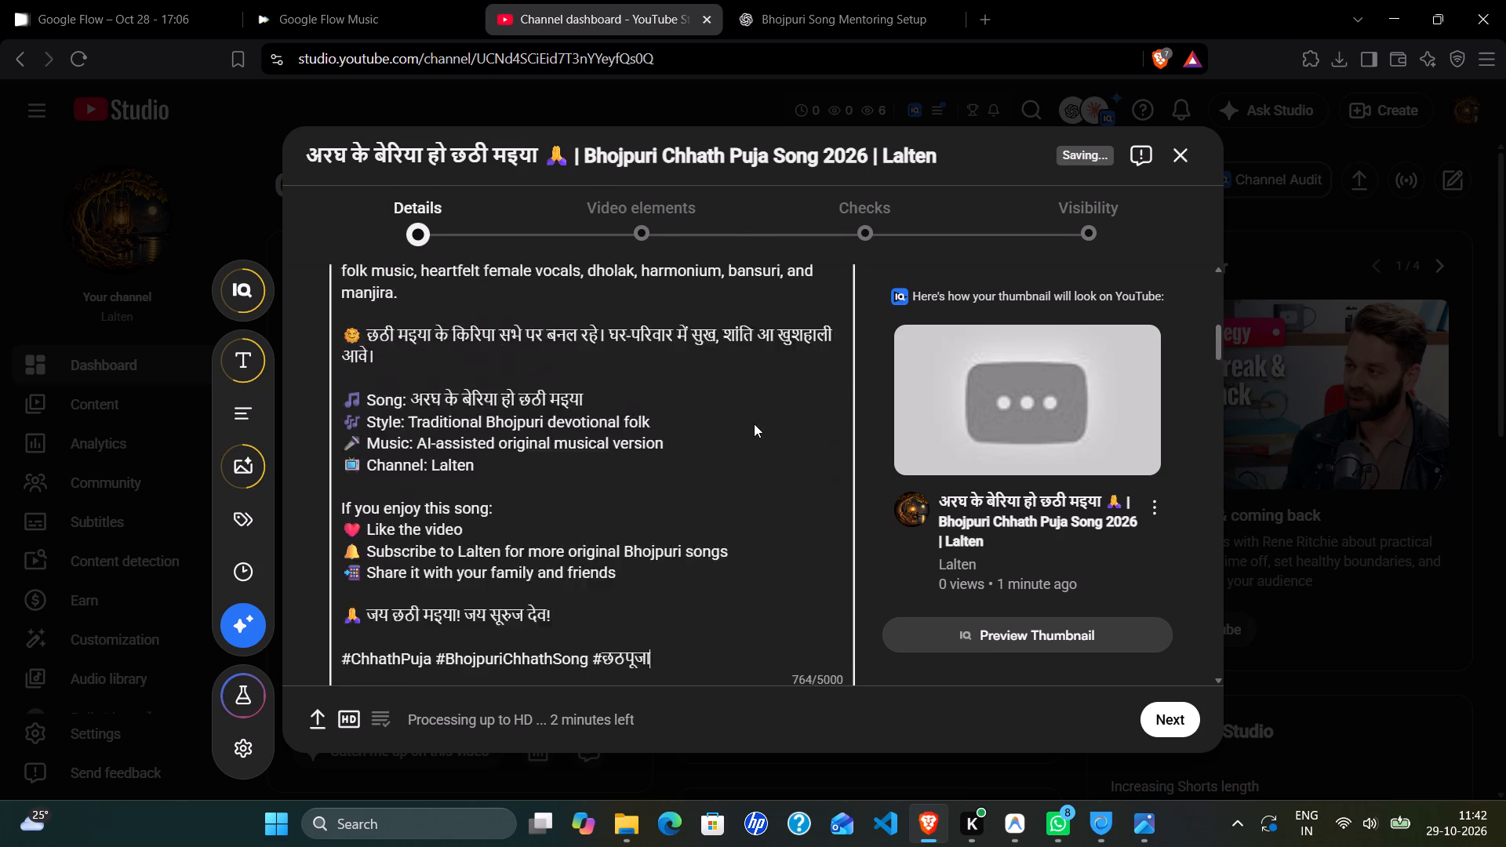
scroll(754, 423, up, 4)
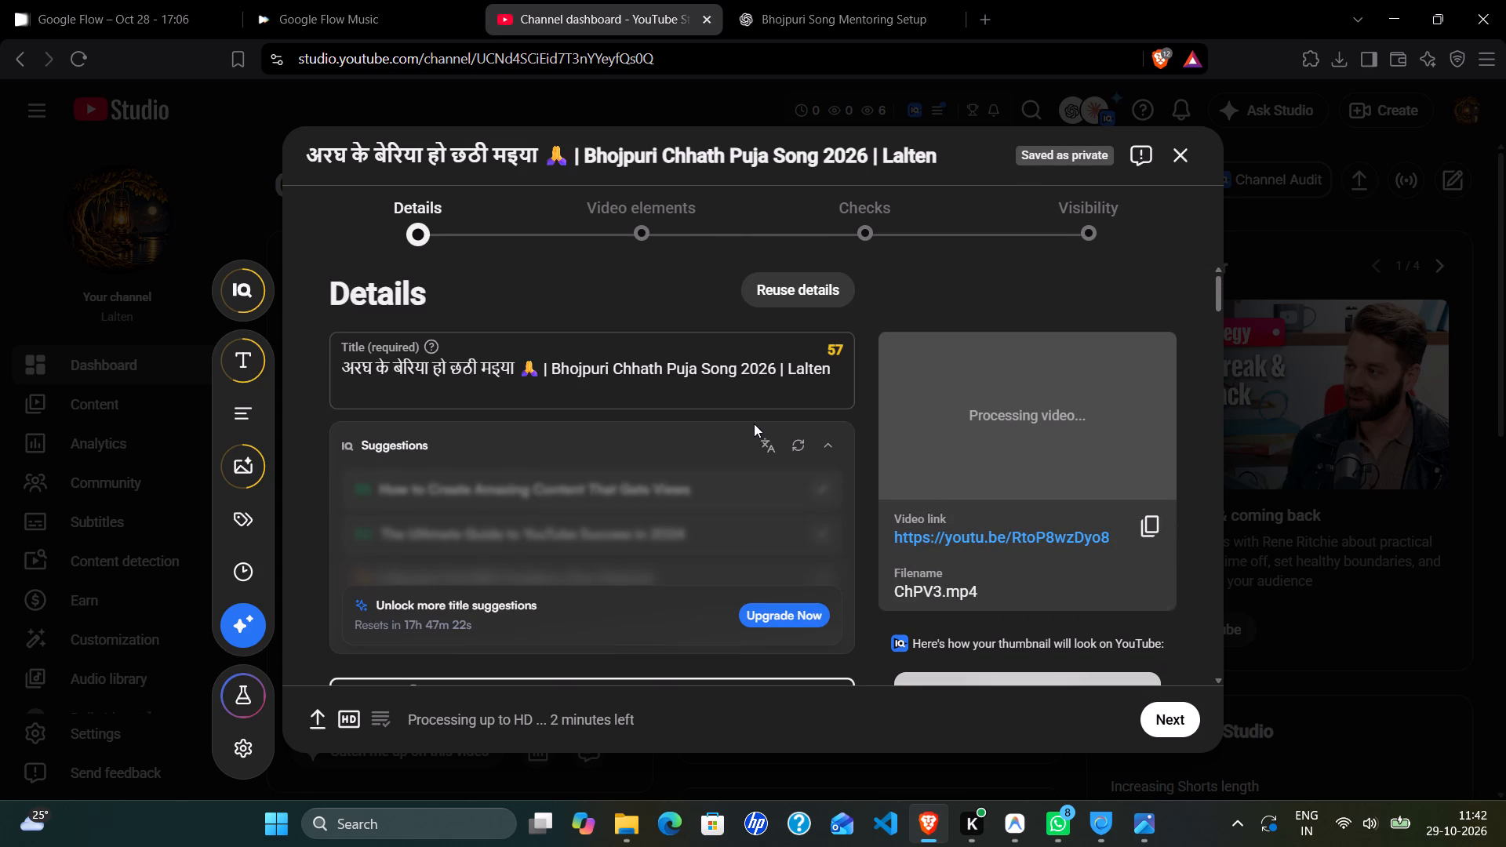
scroll(754, 423, up, 1)
scroll(661, 500, down, 1)
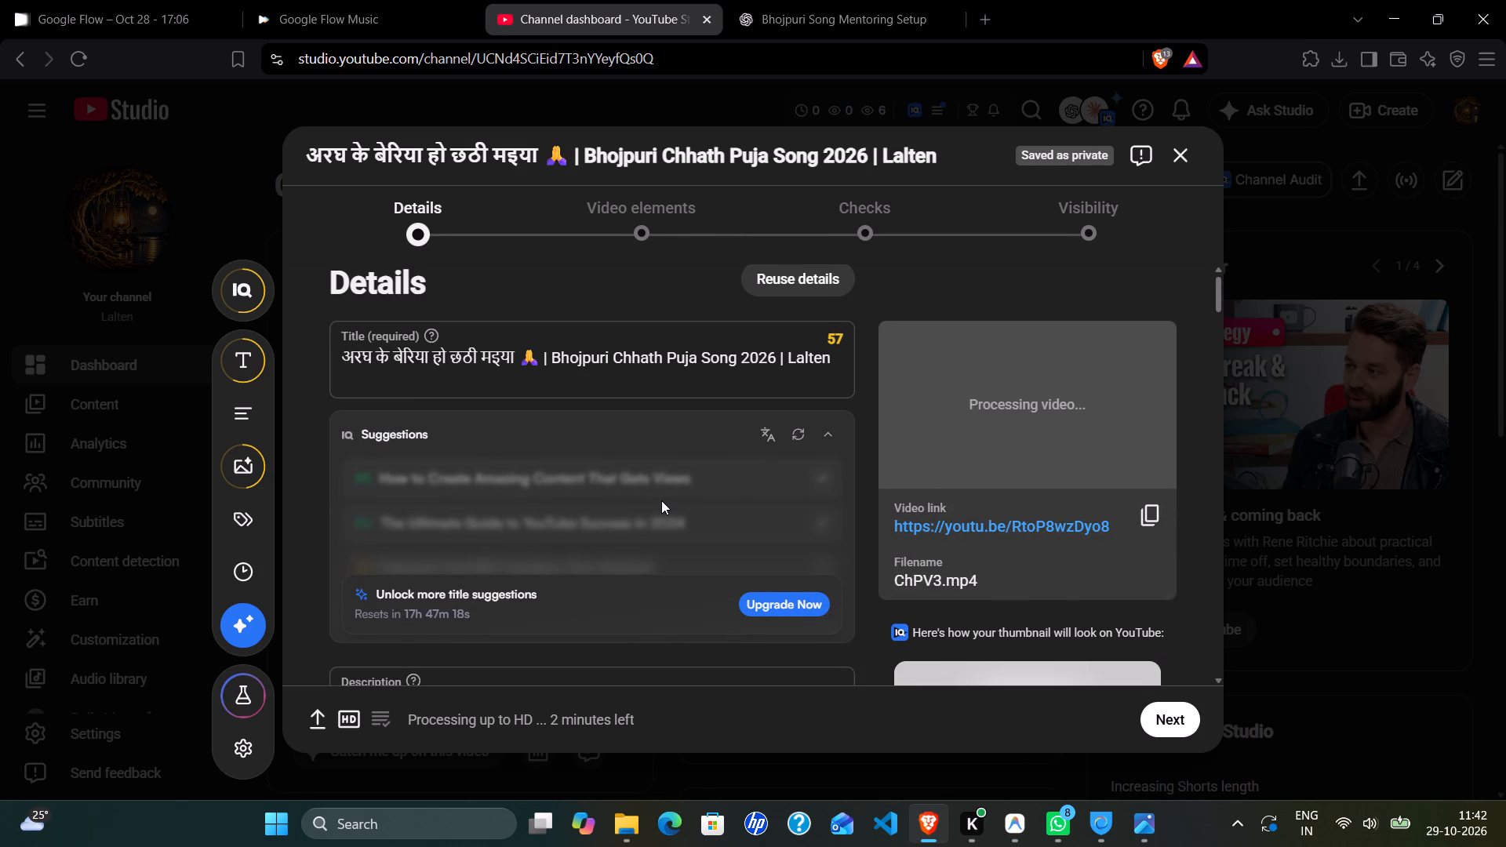
scroll(661, 500, down, 1)
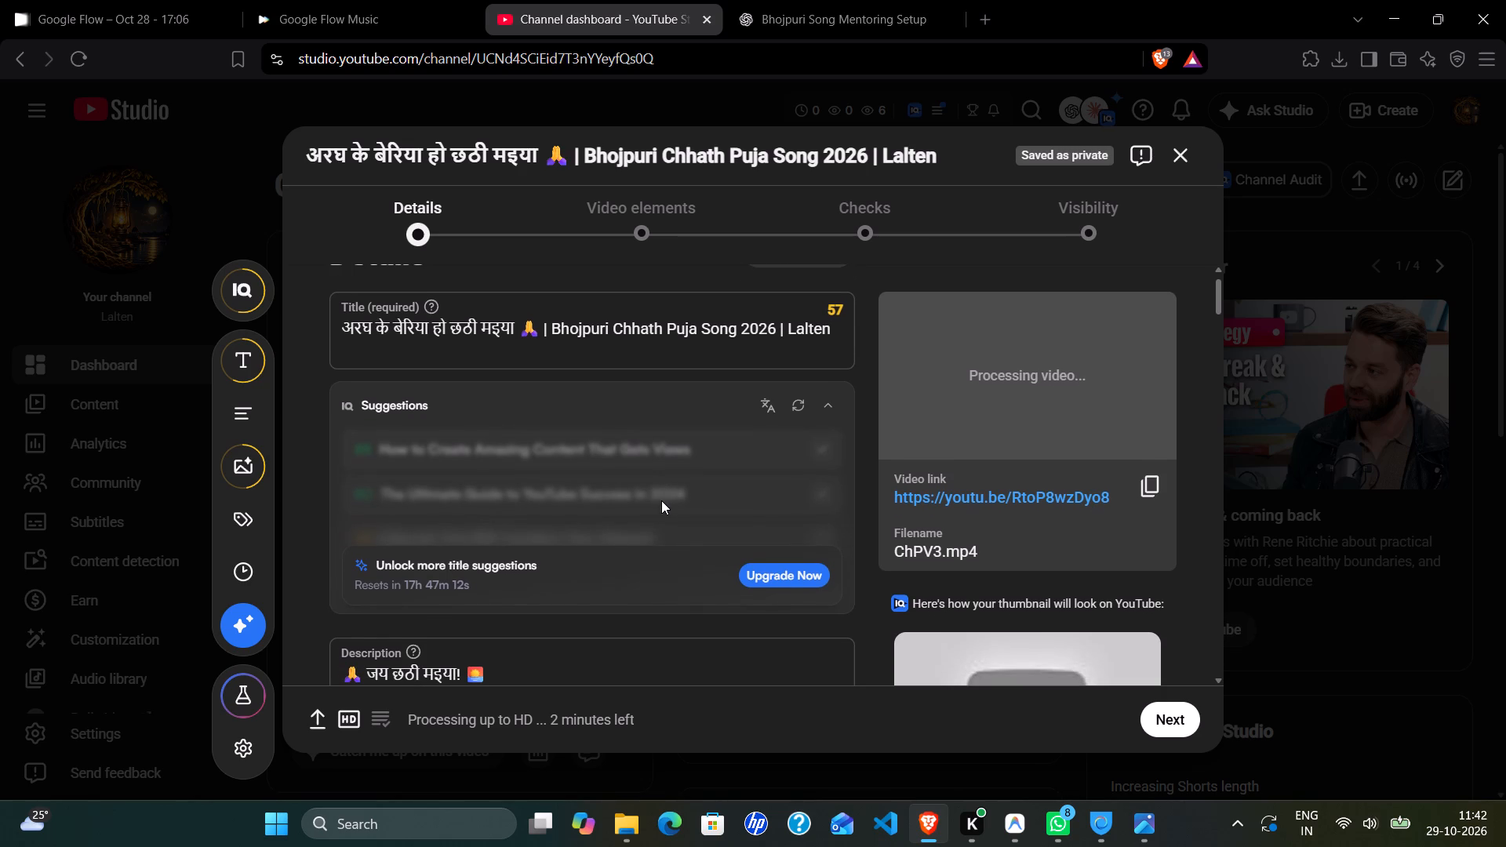
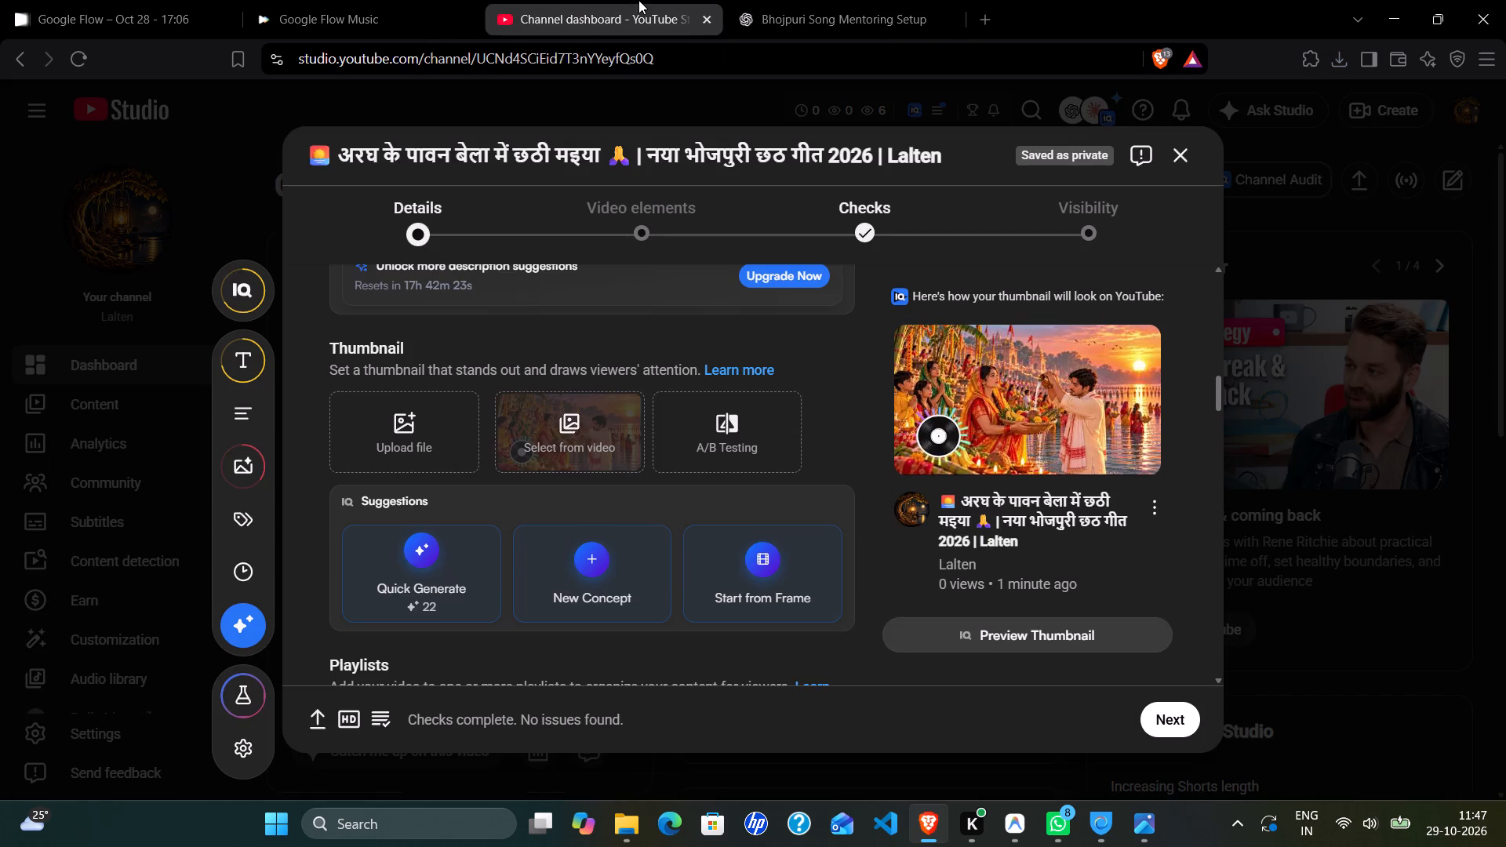
click(421, 427)
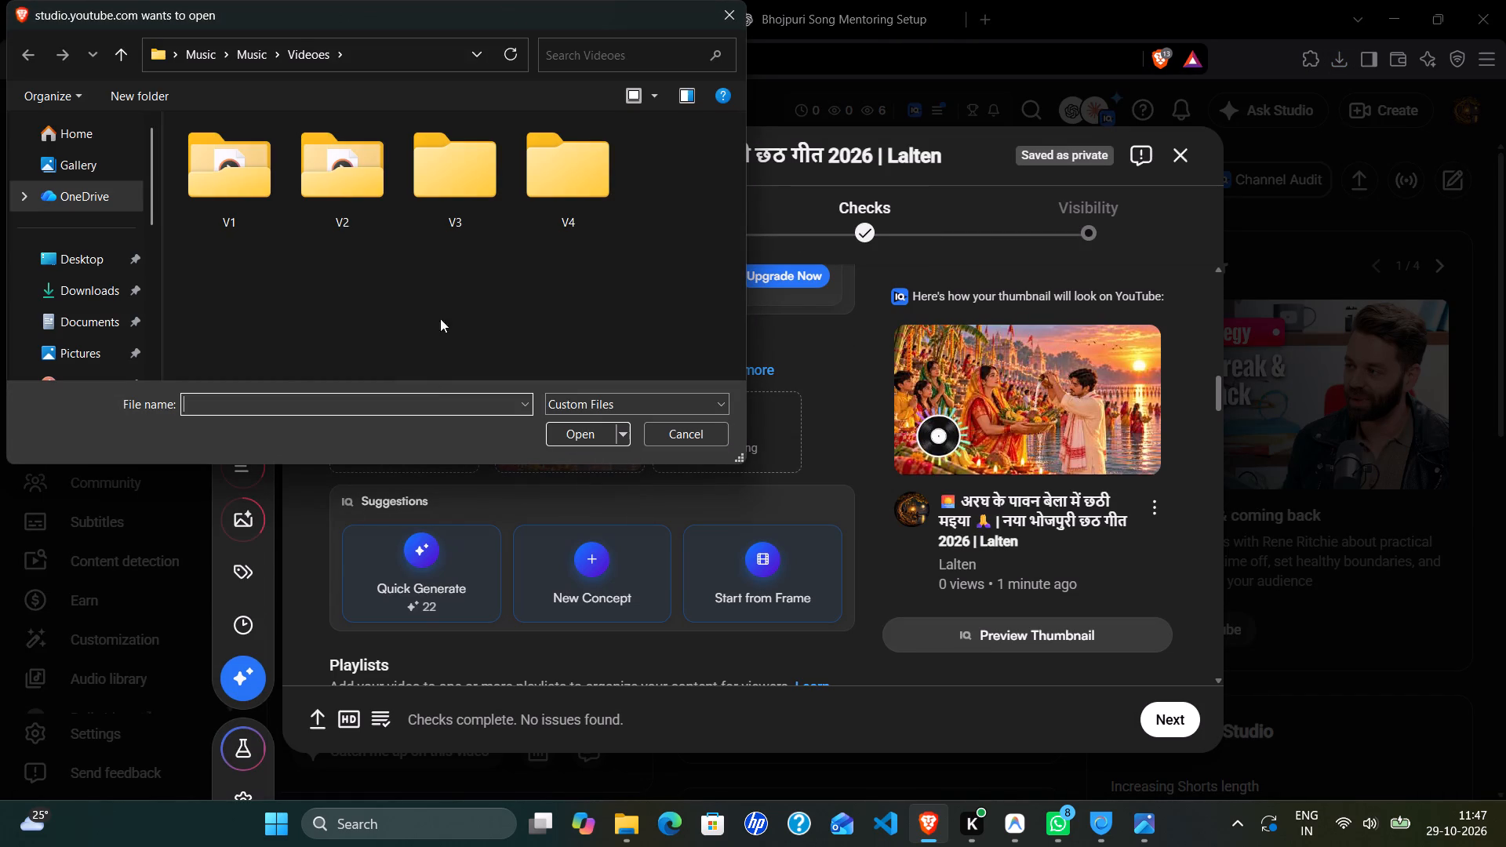
click(245, 54)
double_click(560, 181)
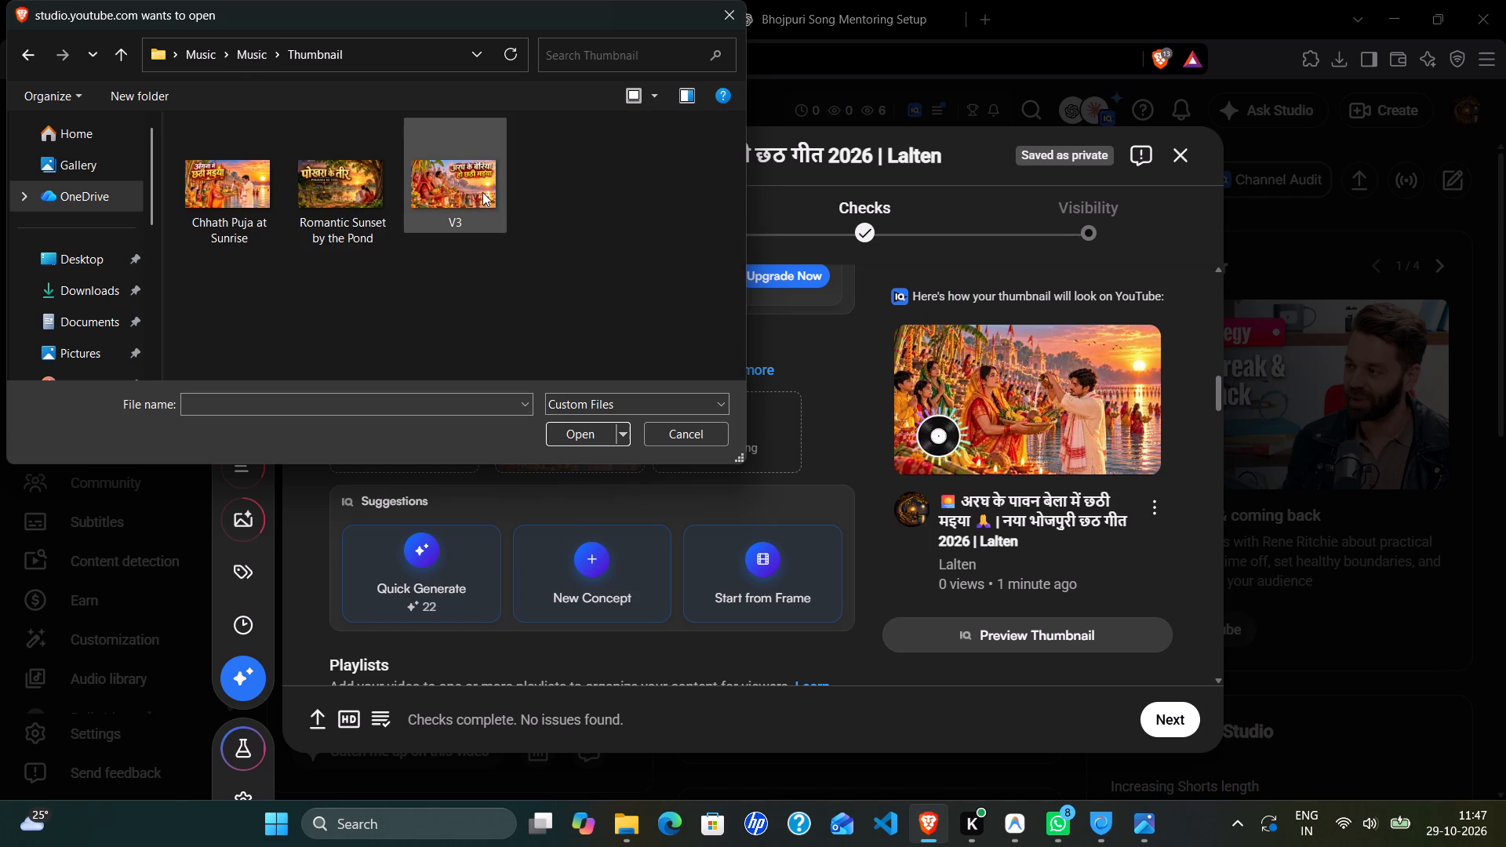
double_click(482, 192)
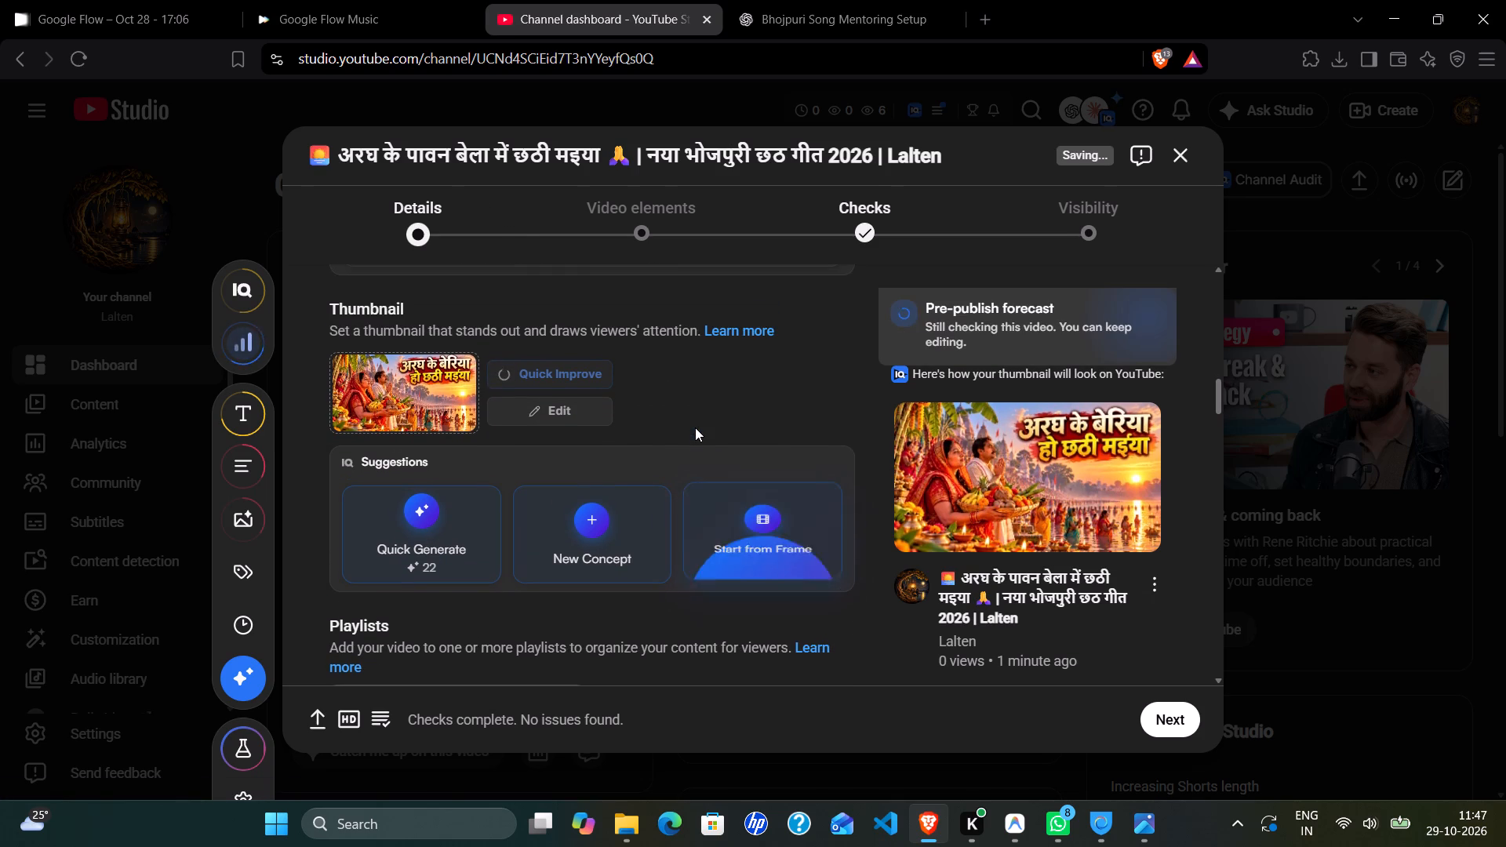
Run Quick Improve on the video's uploaded thumbnail.
scroll(695, 427, down, 4)
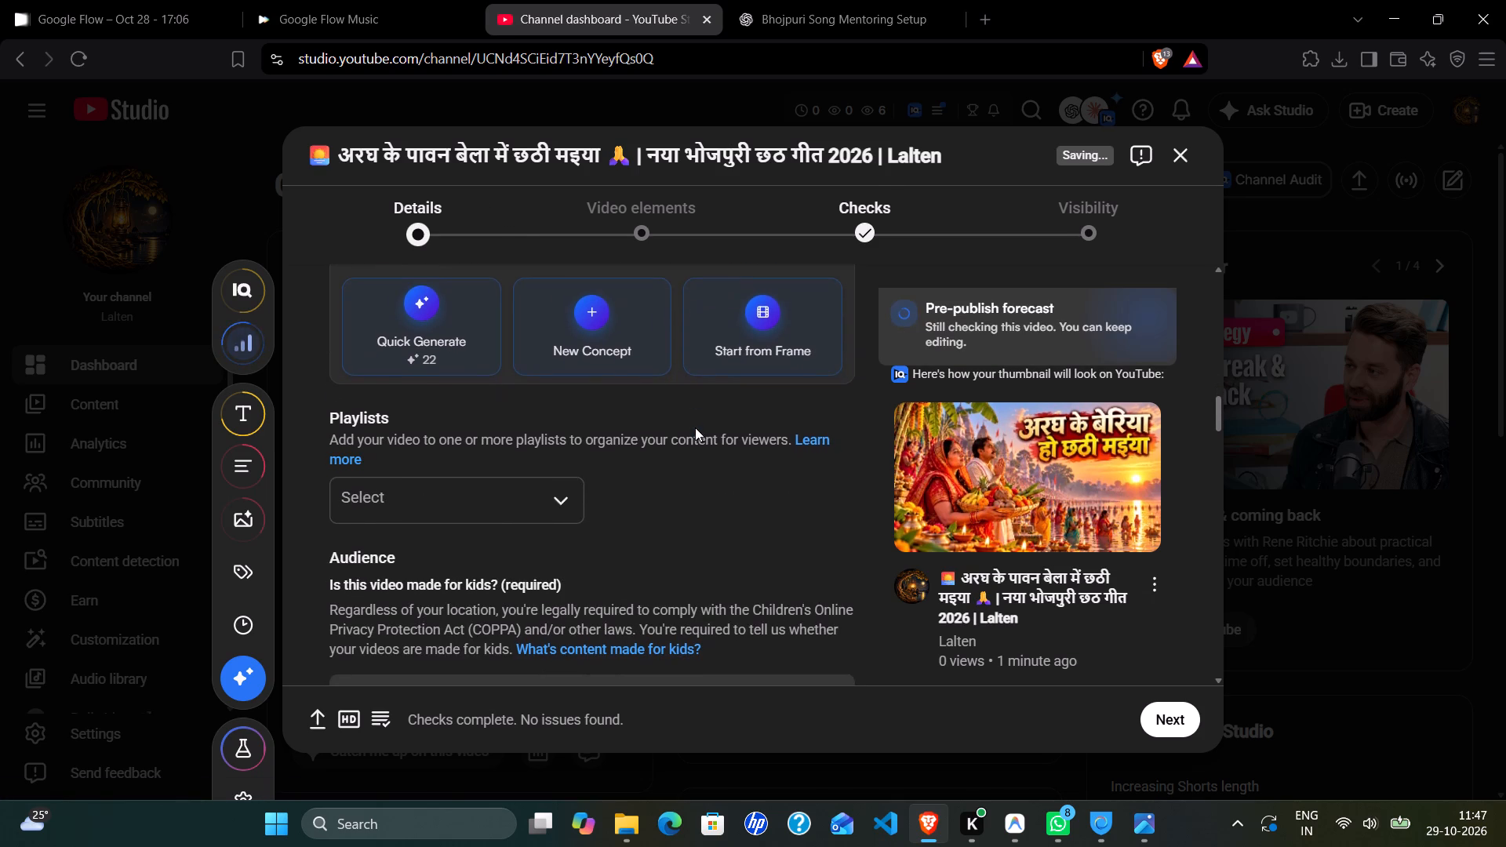
scroll(695, 427, down, 2)
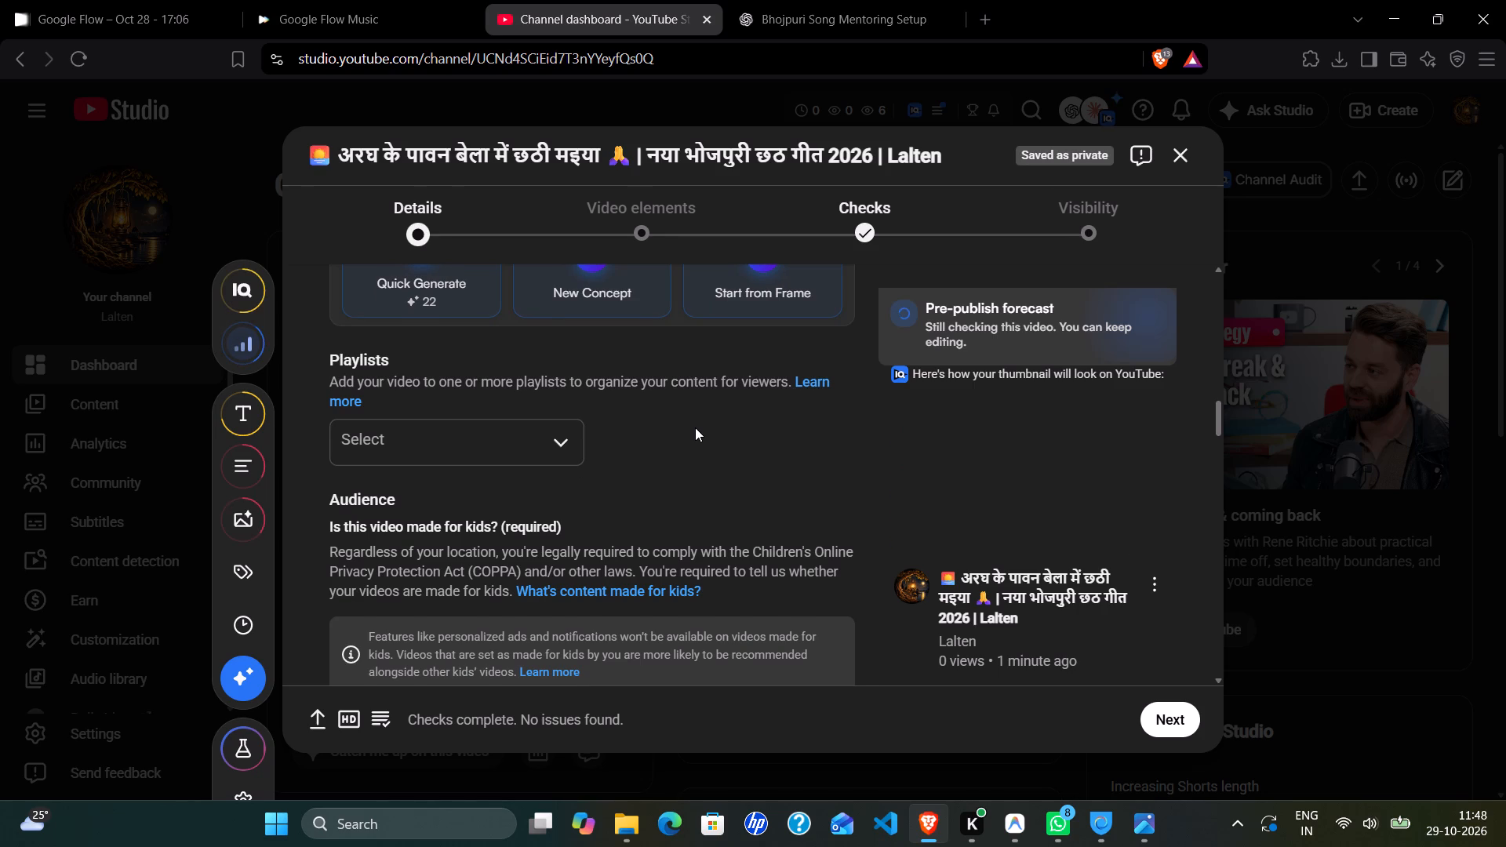
scroll(695, 427, up, 2)
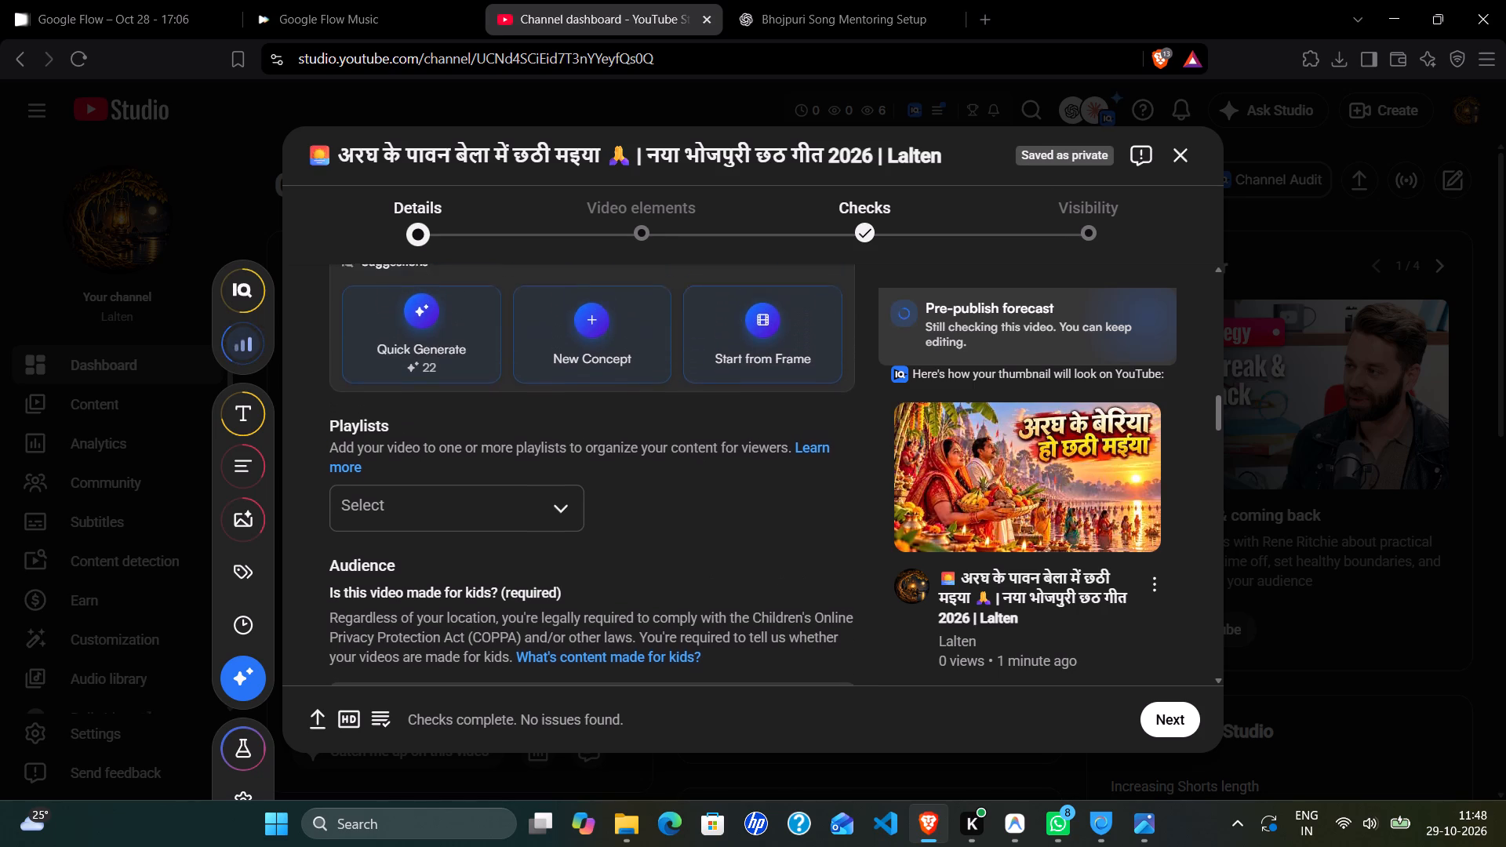
scroll(695, 427, up, 3)
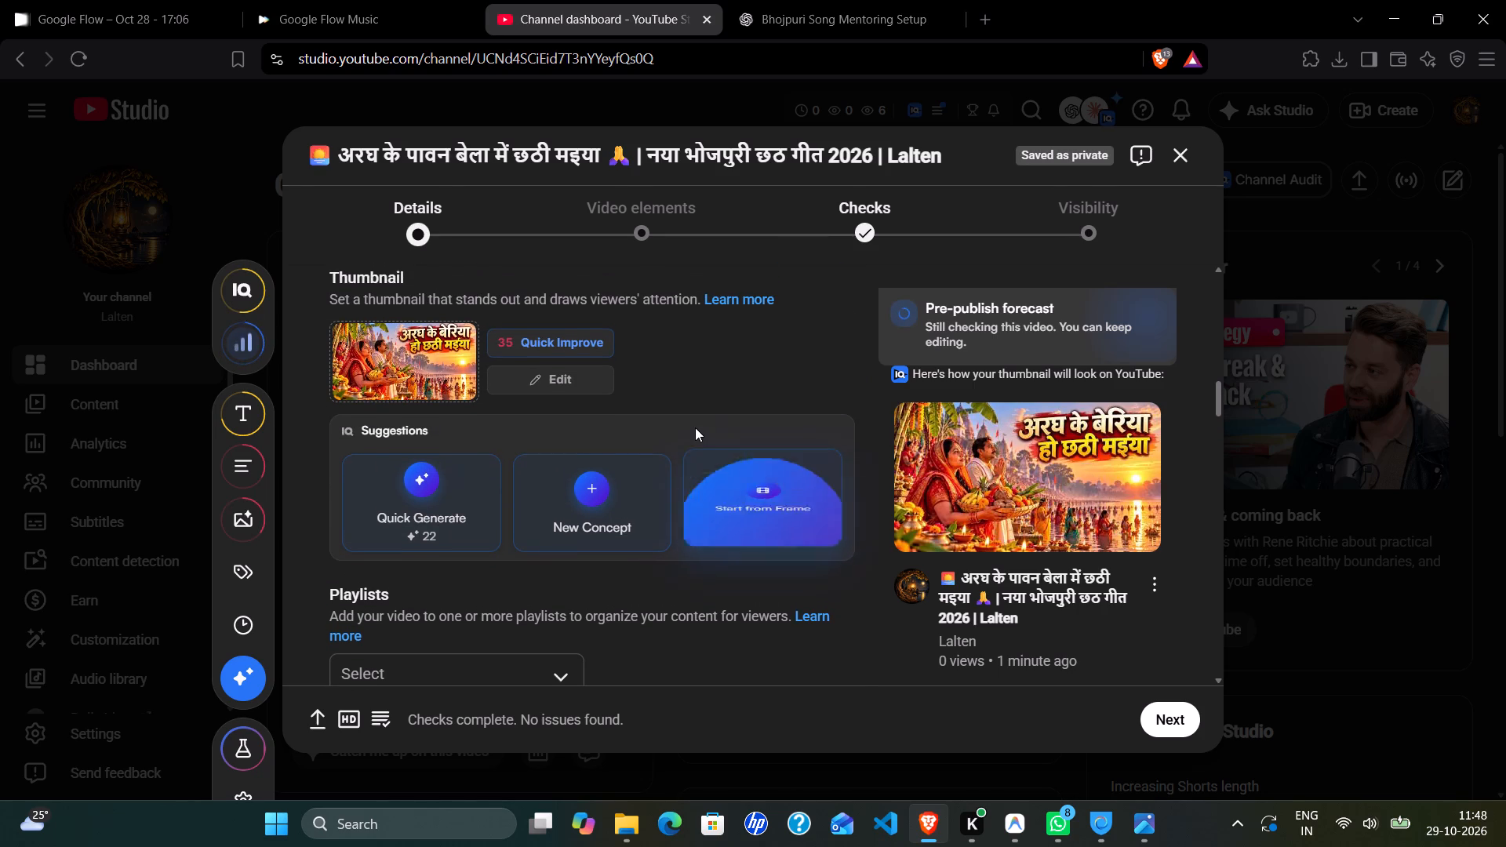
scroll(695, 427, up, 1)
click(577, 346)
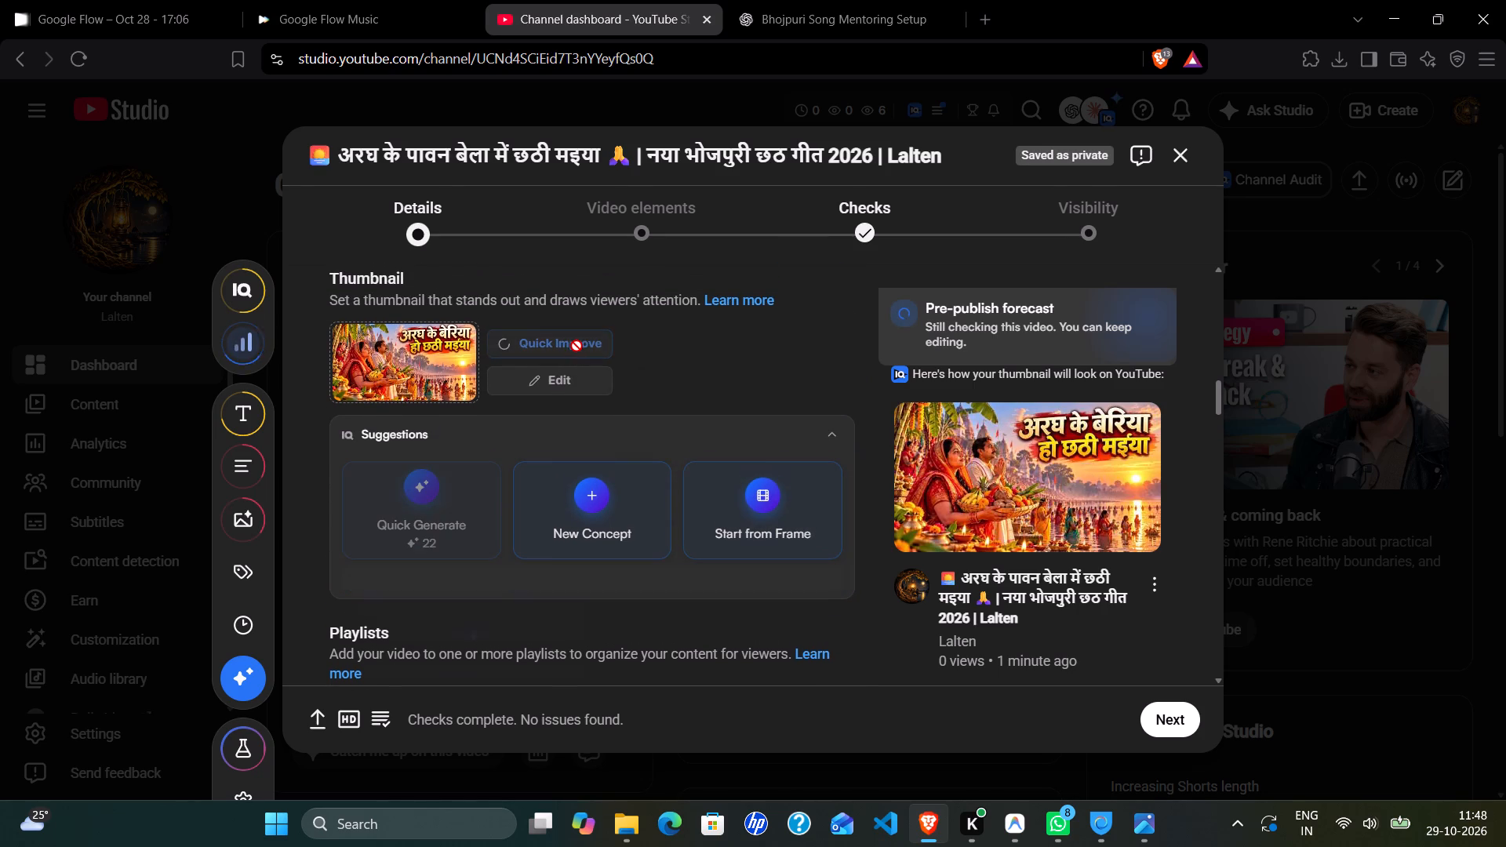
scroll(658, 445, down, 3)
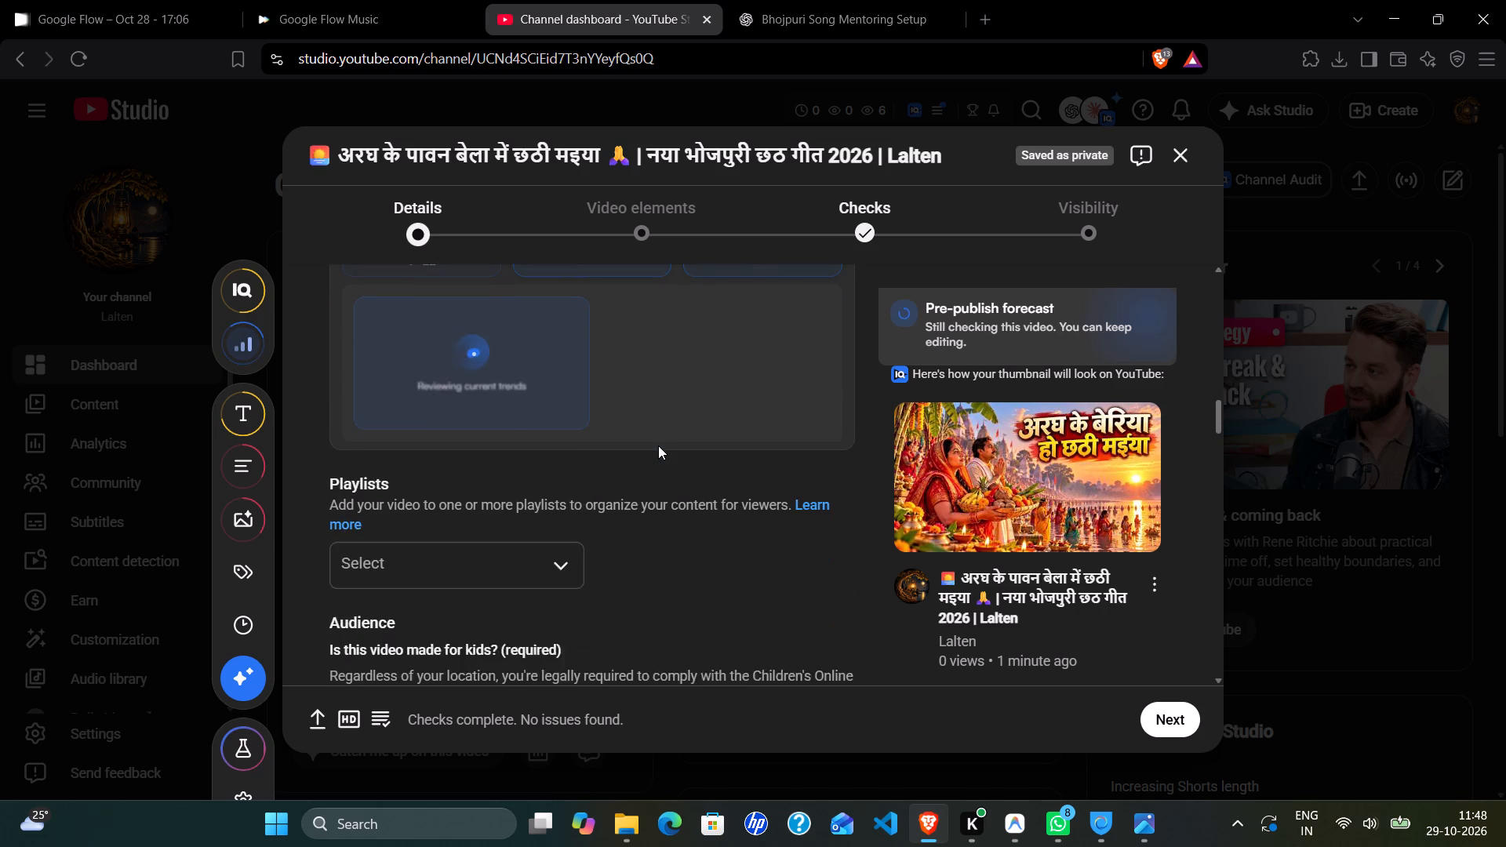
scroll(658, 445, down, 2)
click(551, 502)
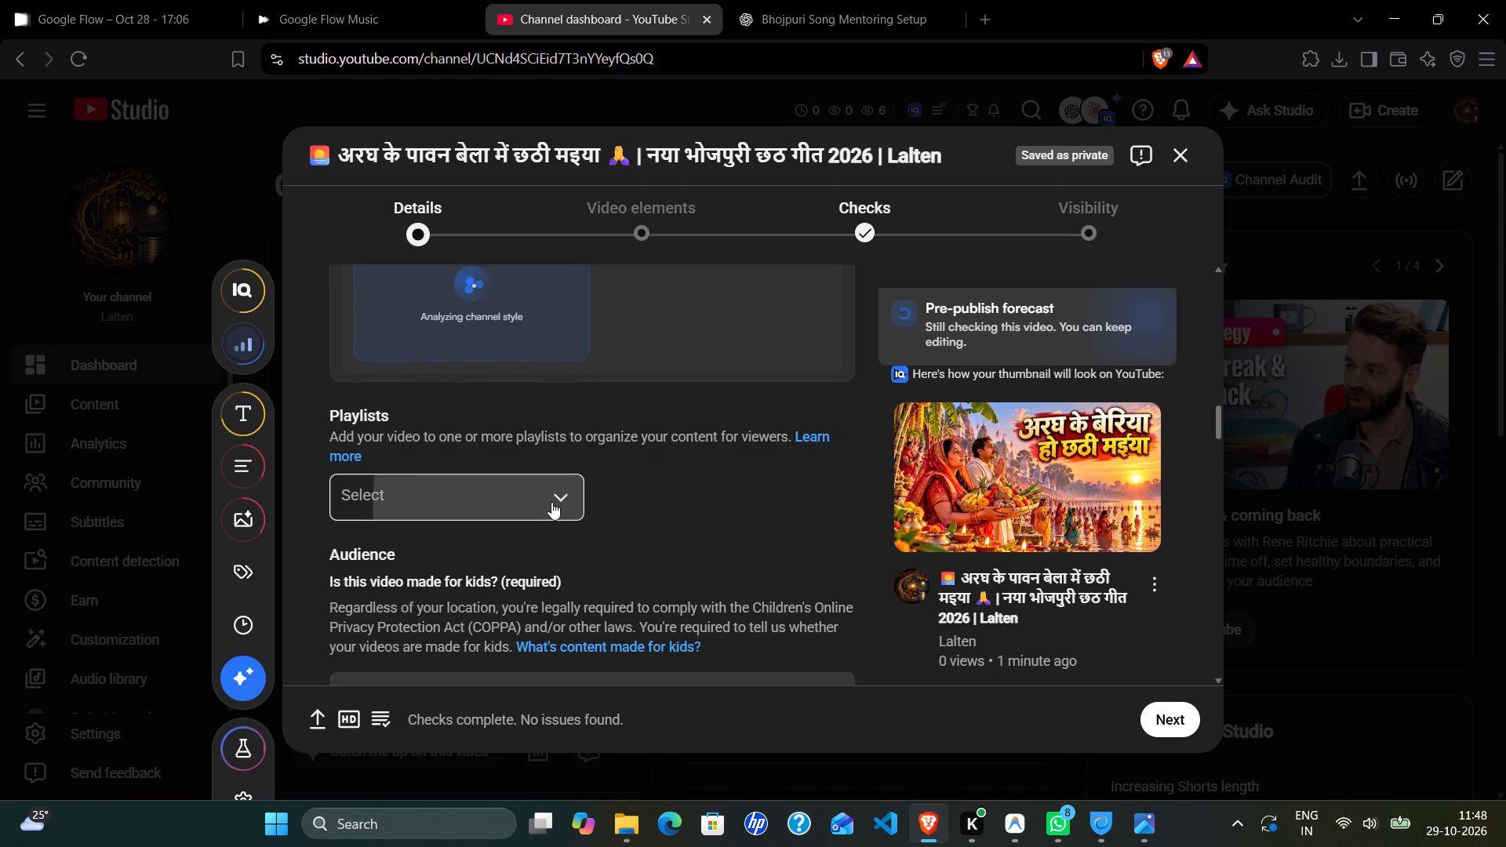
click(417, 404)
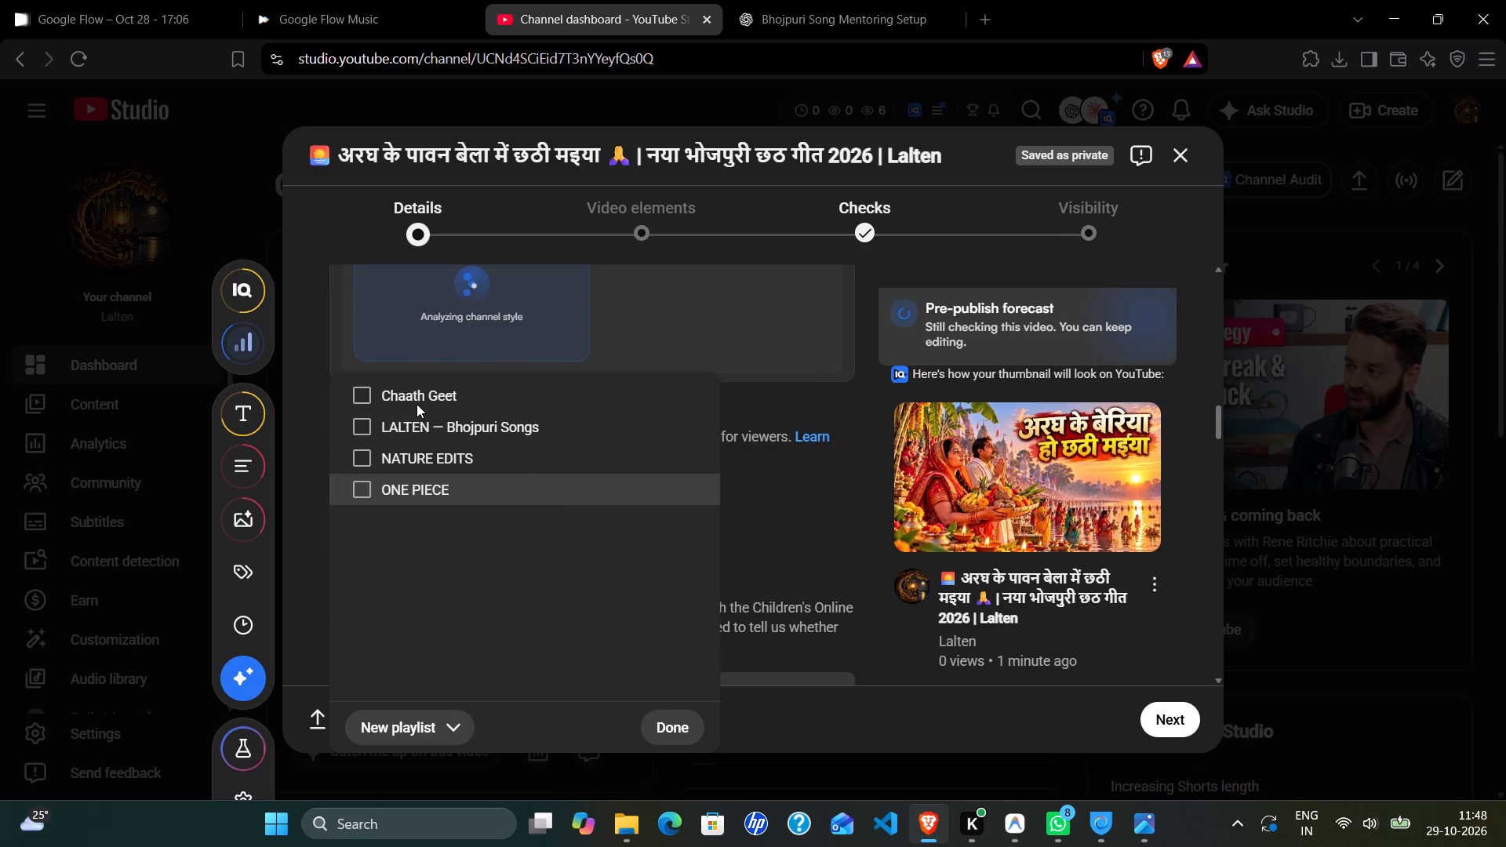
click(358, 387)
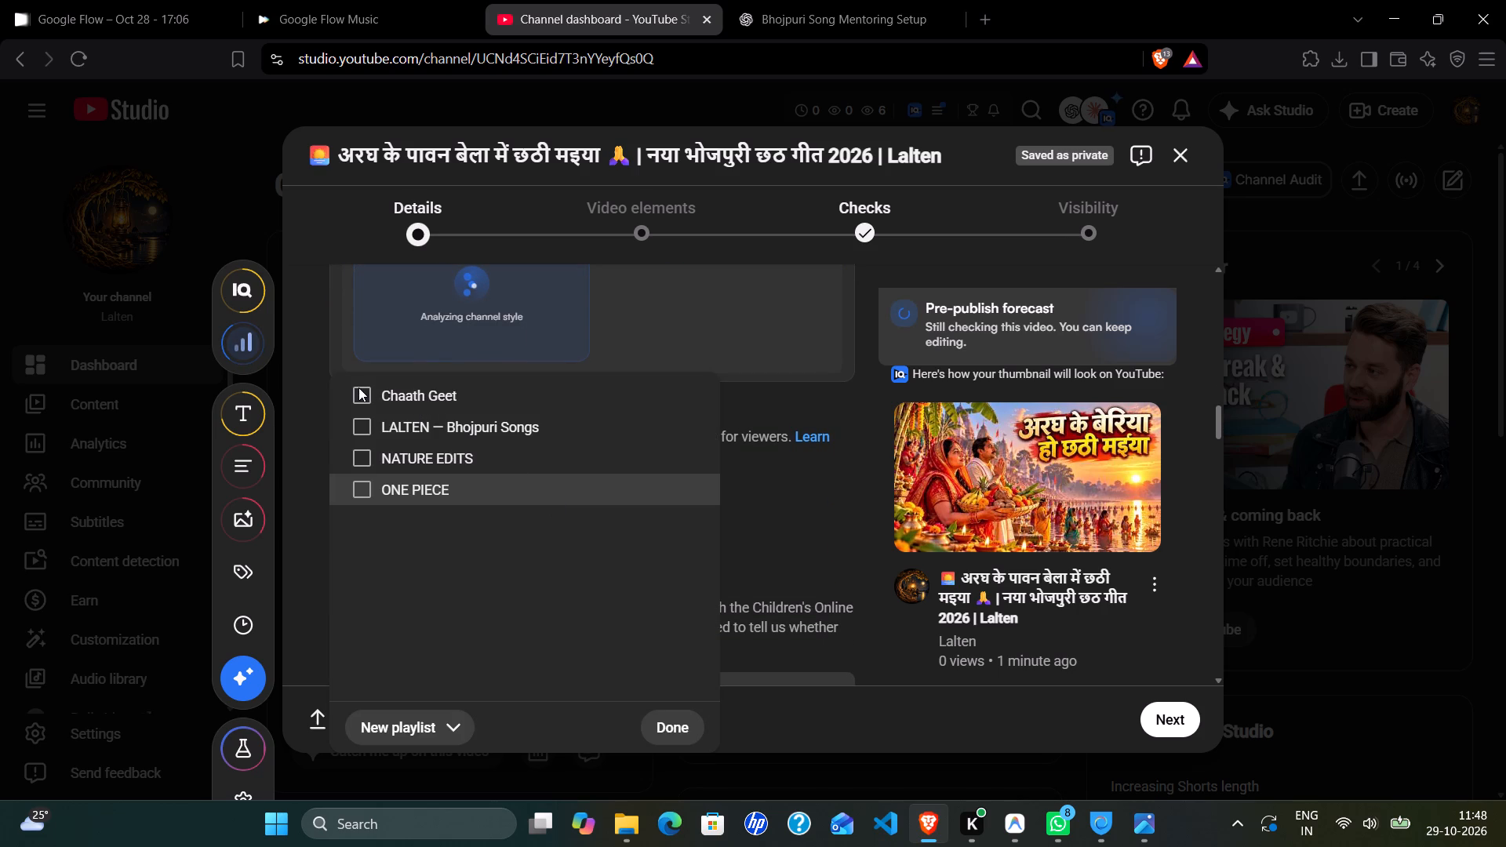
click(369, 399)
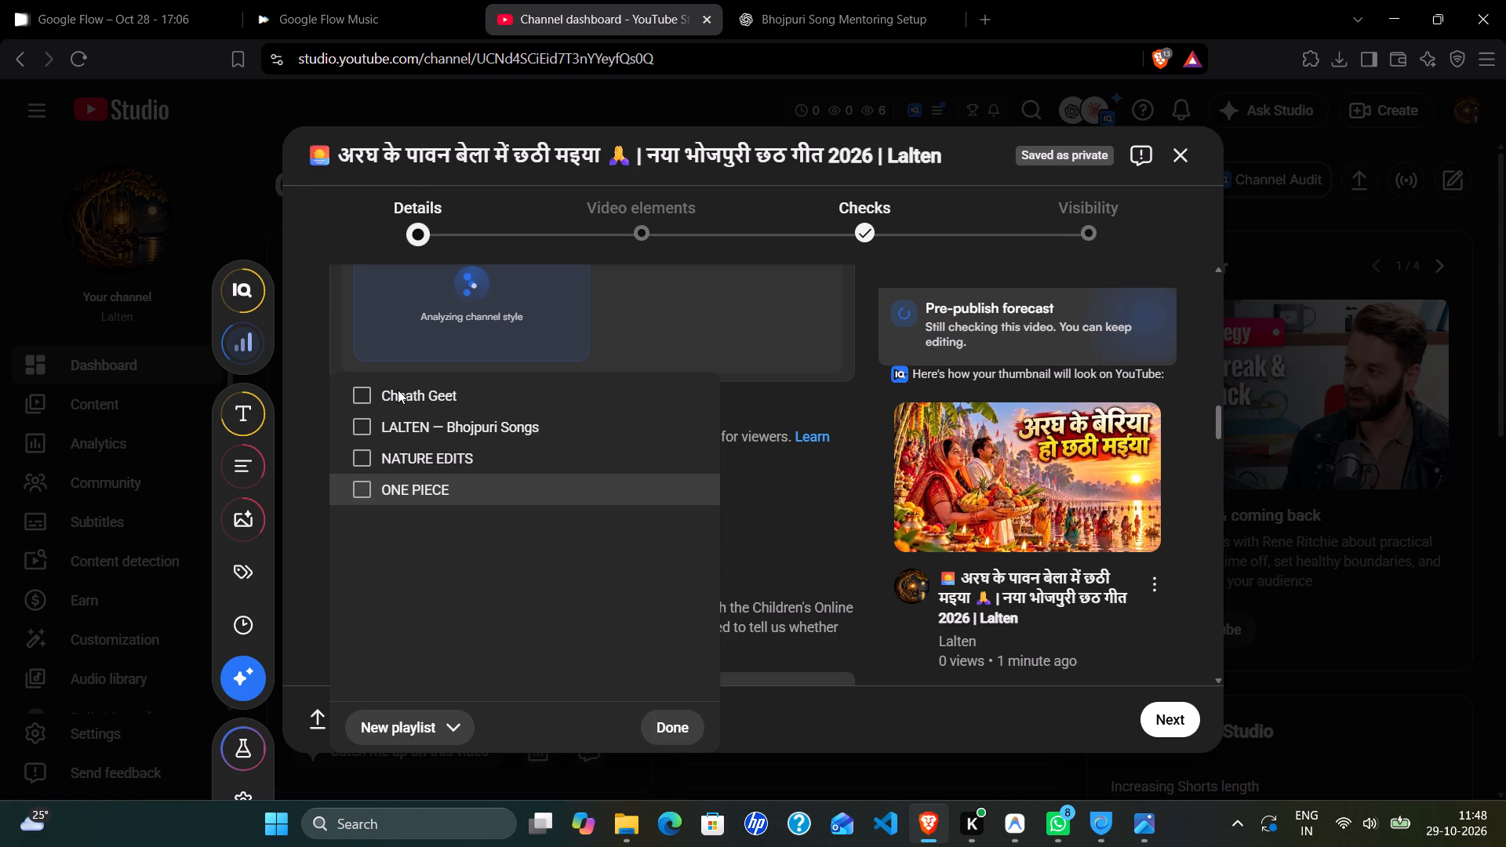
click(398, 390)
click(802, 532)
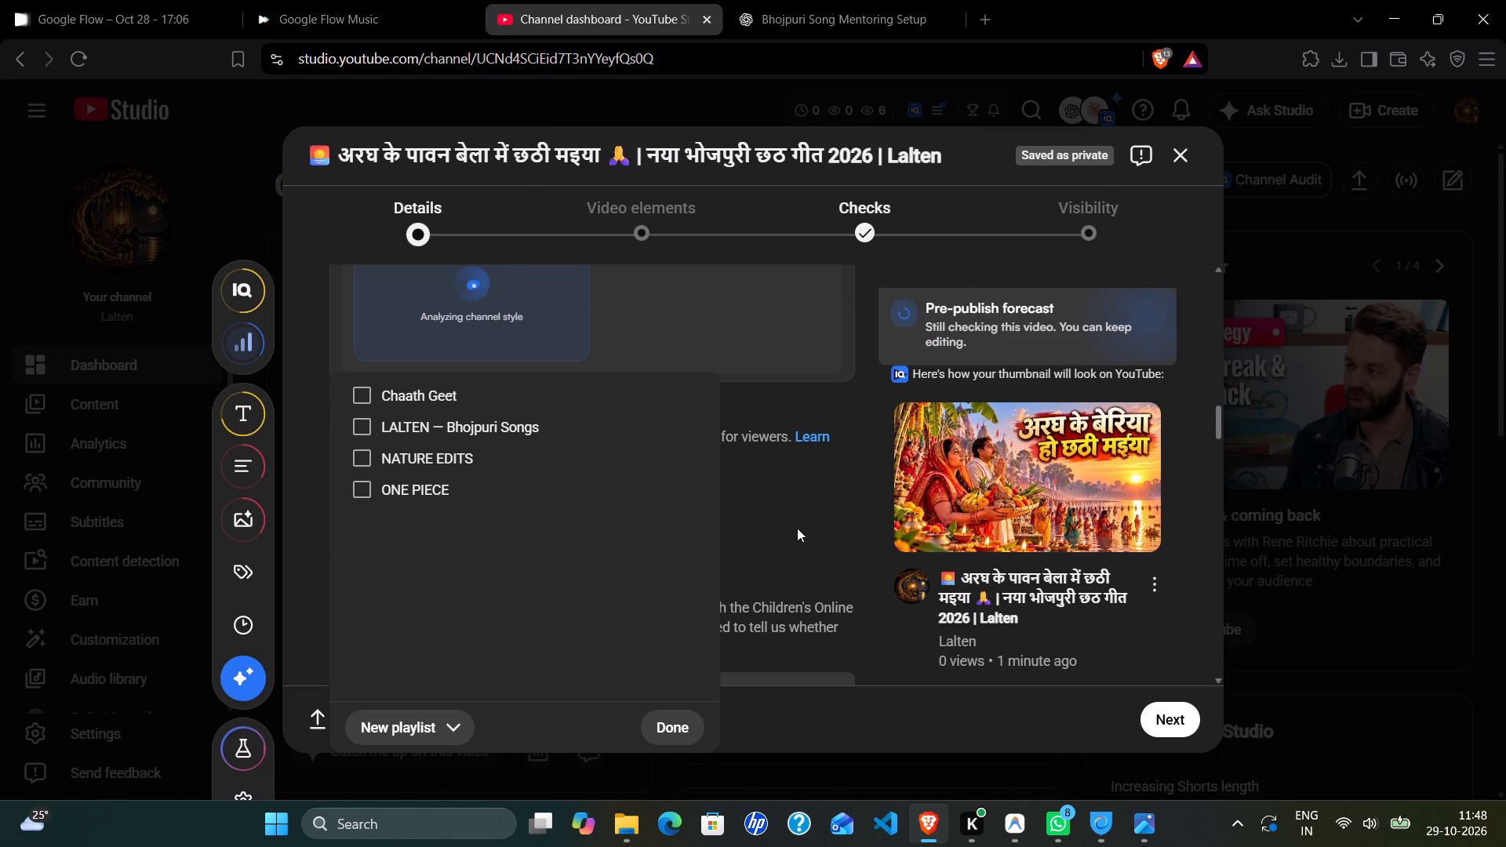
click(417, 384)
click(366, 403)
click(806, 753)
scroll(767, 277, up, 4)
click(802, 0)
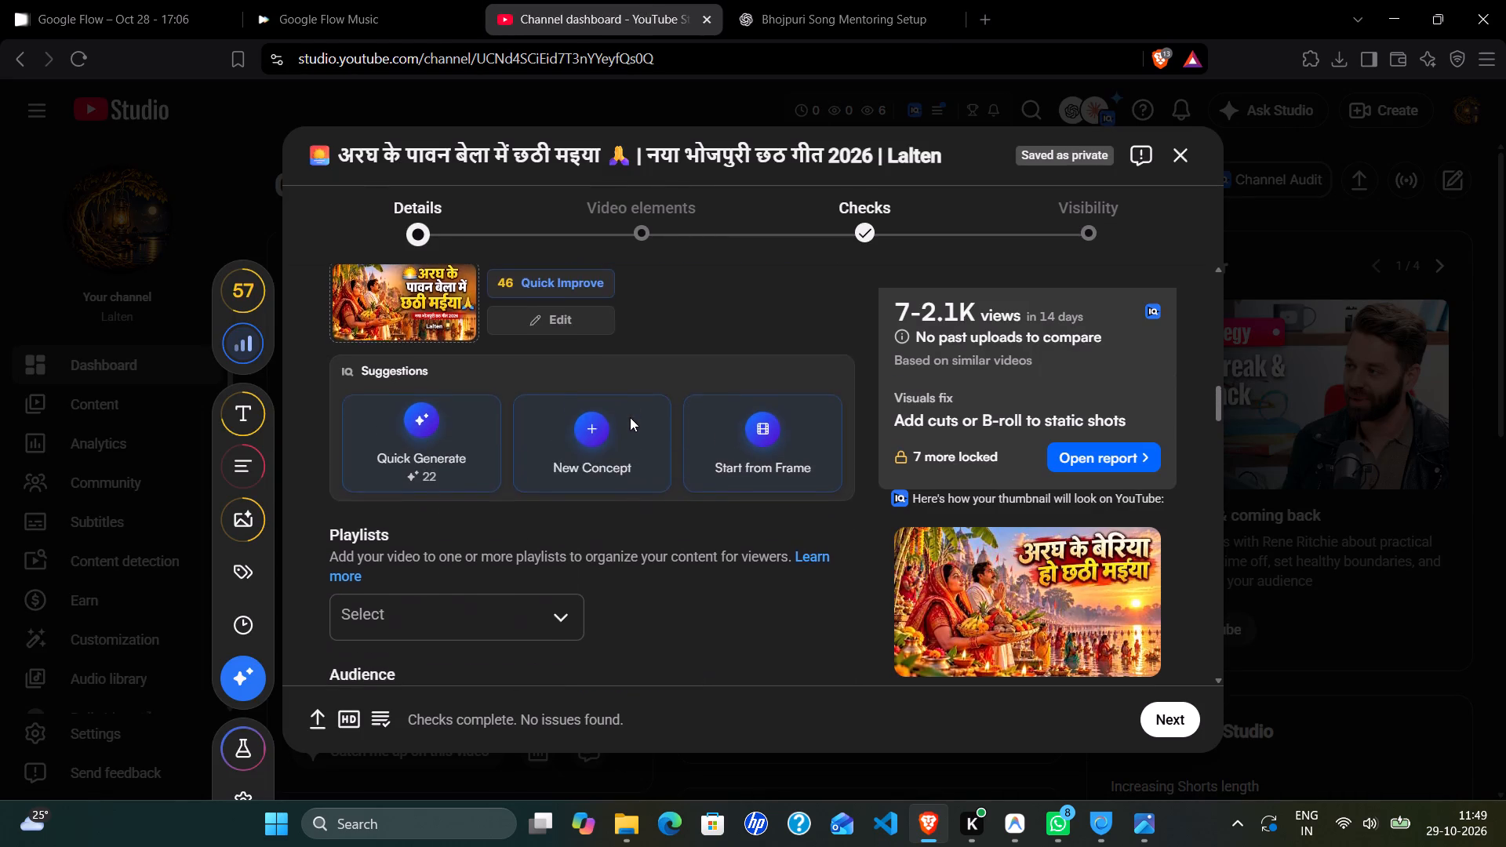
scroll(630, 417, up, 2)
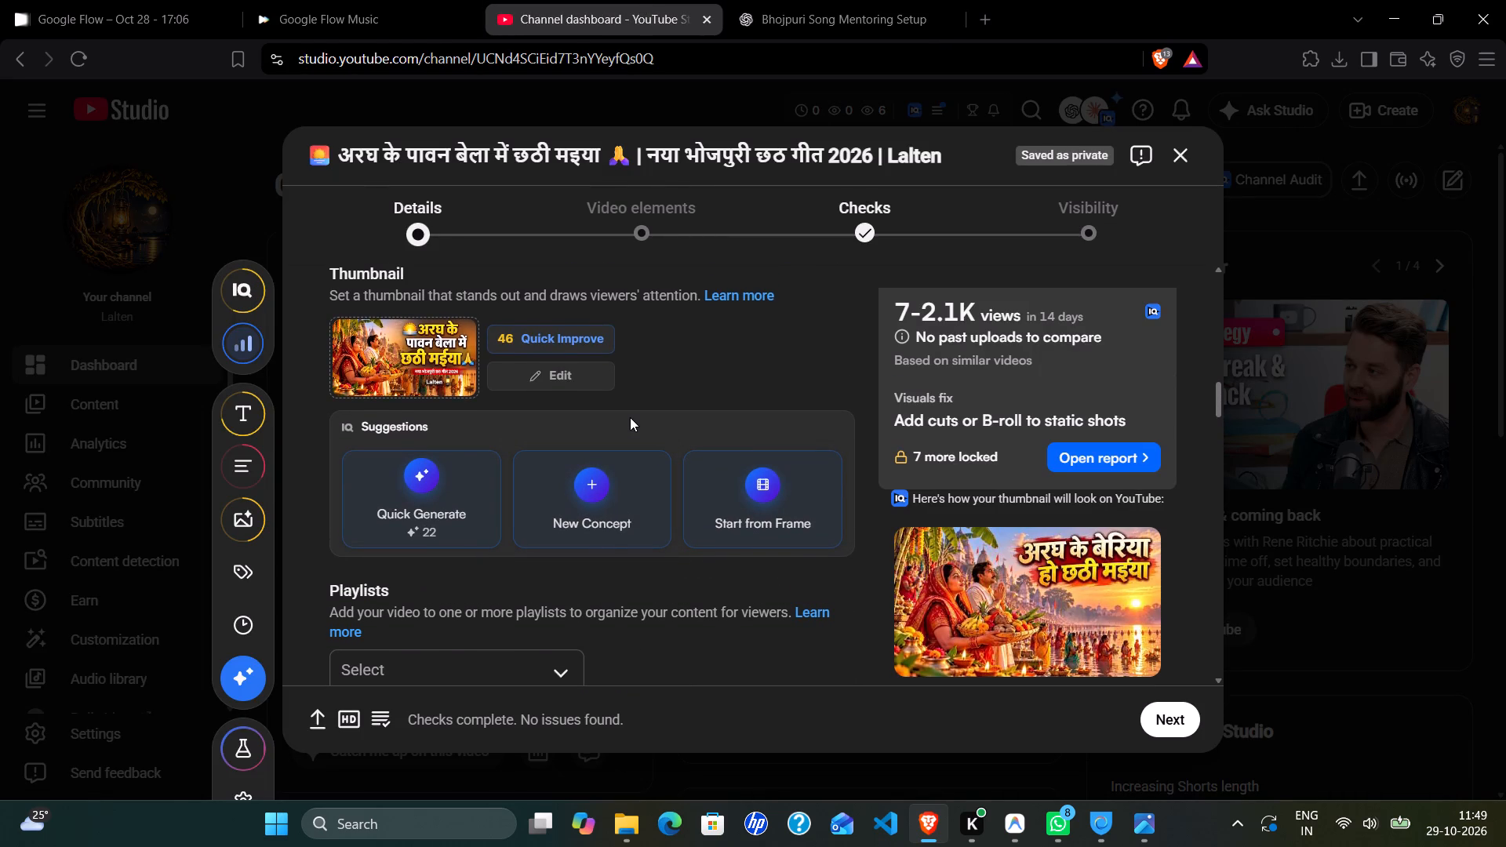
scroll(630, 417, up, 2)
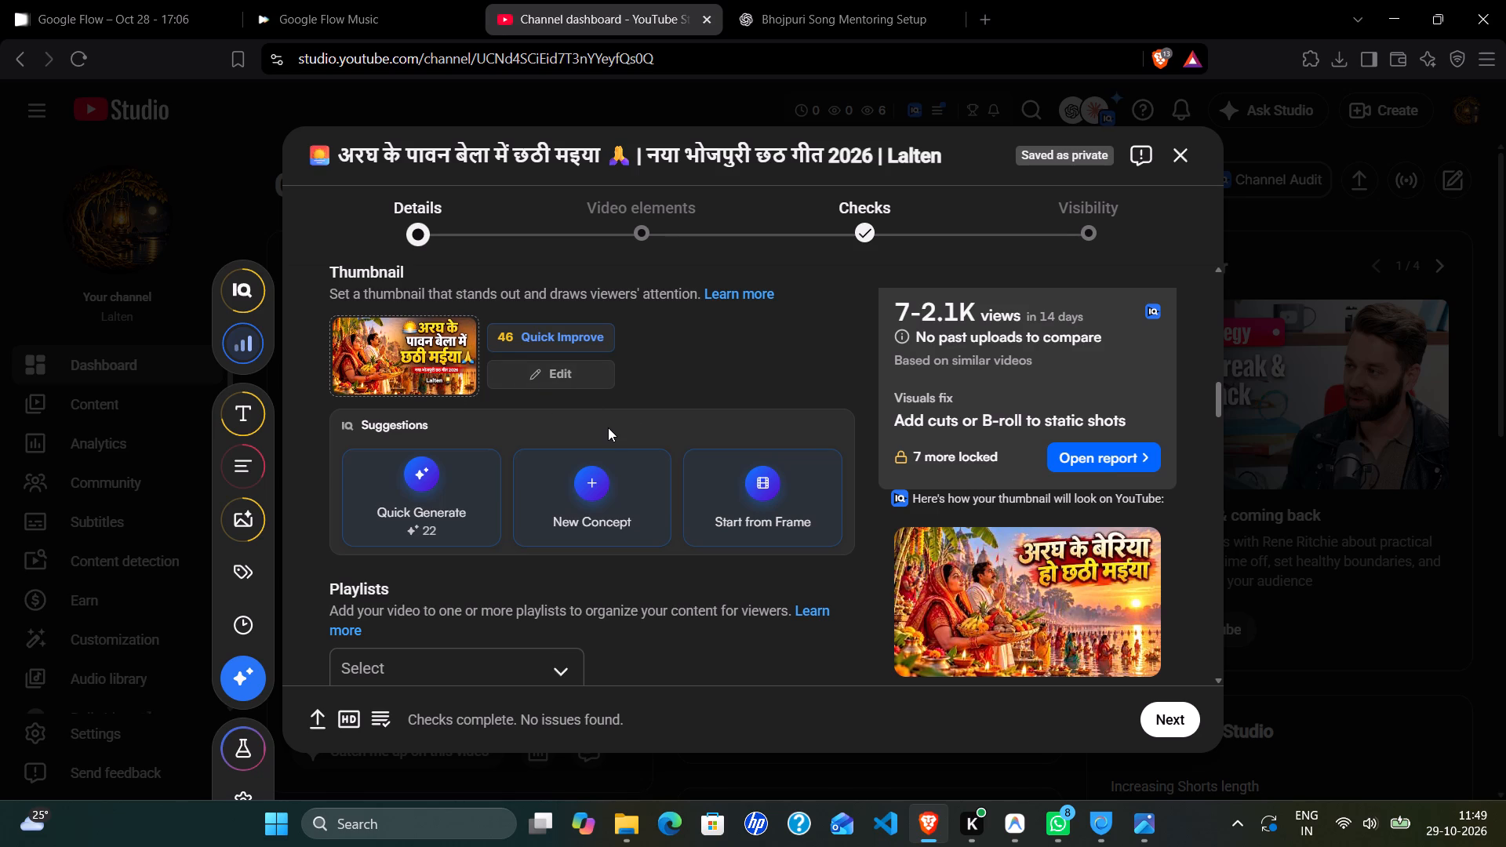
Add the video to the Chaath Geet playlist.
scroll(608, 427, down, 5)
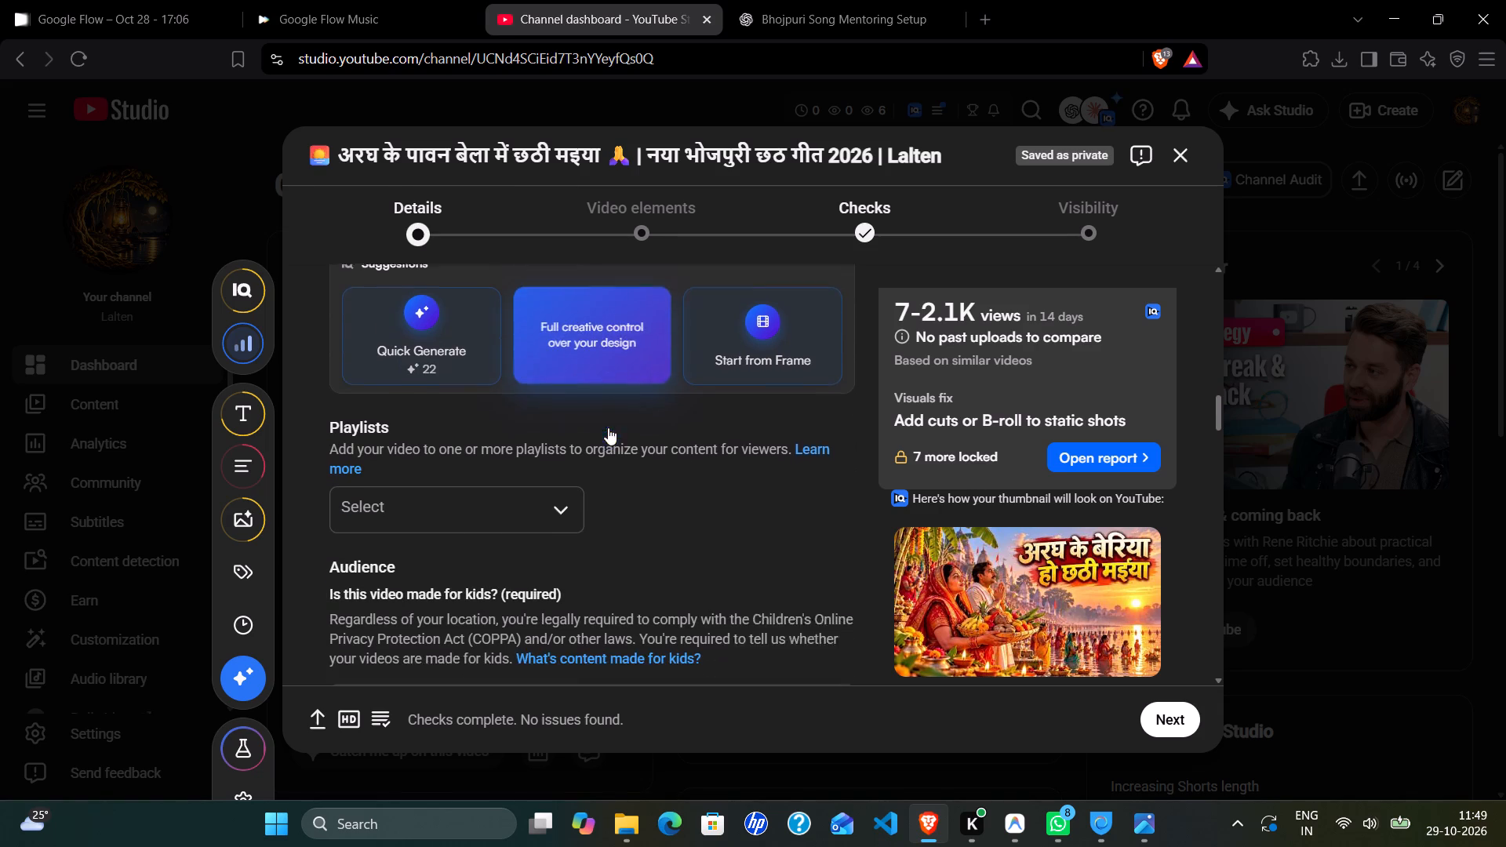
scroll(608, 427, down, 3)
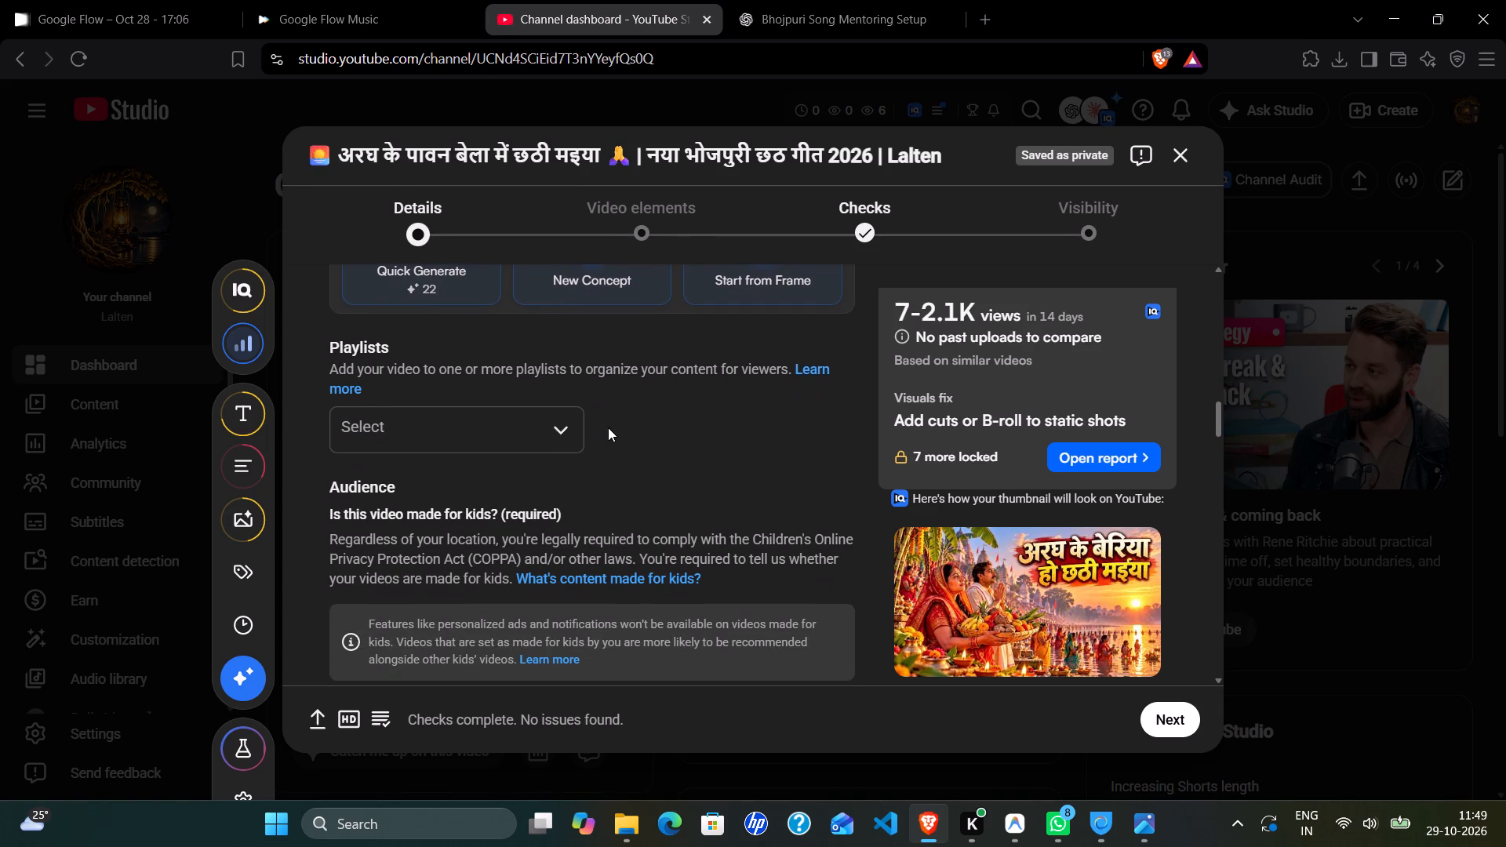
scroll(608, 427, down, 1)
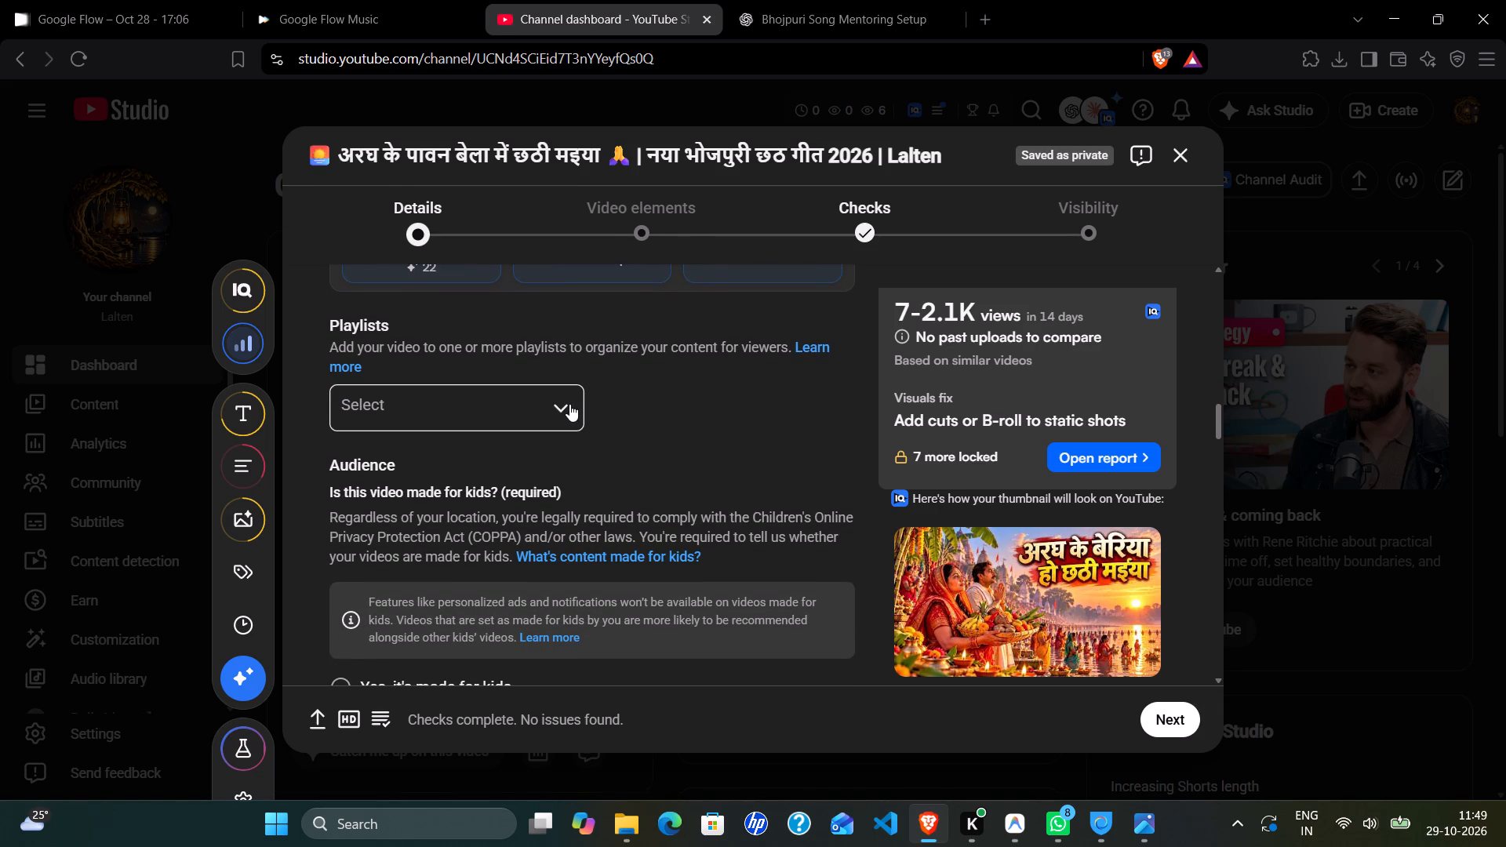
click(569, 404)
click(420, 388)
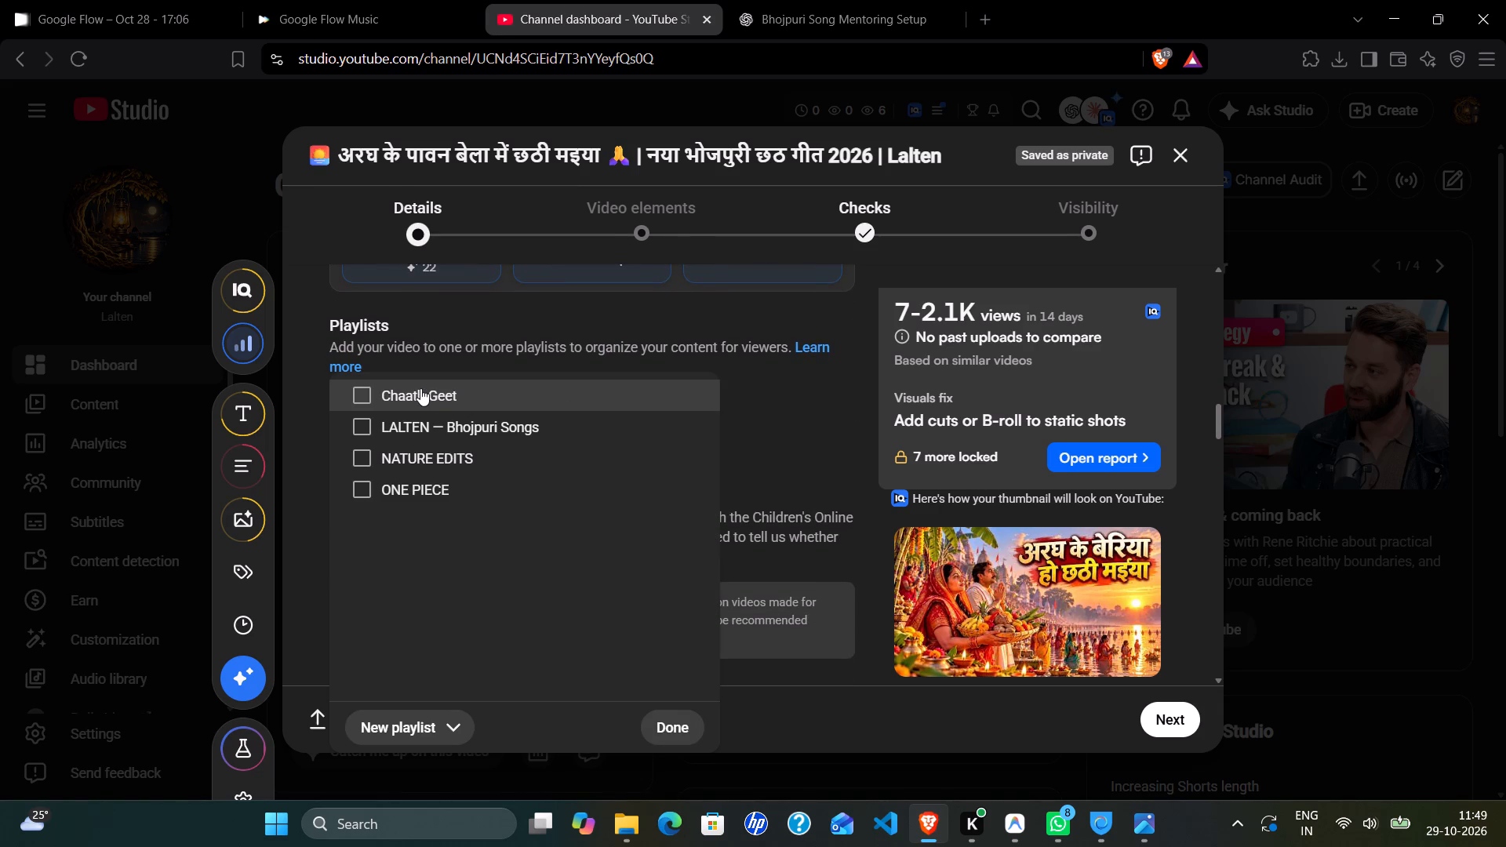
click(658, 729)
Set the video's audience to "No, it's not made for kids".
scroll(697, 471, down, 1)
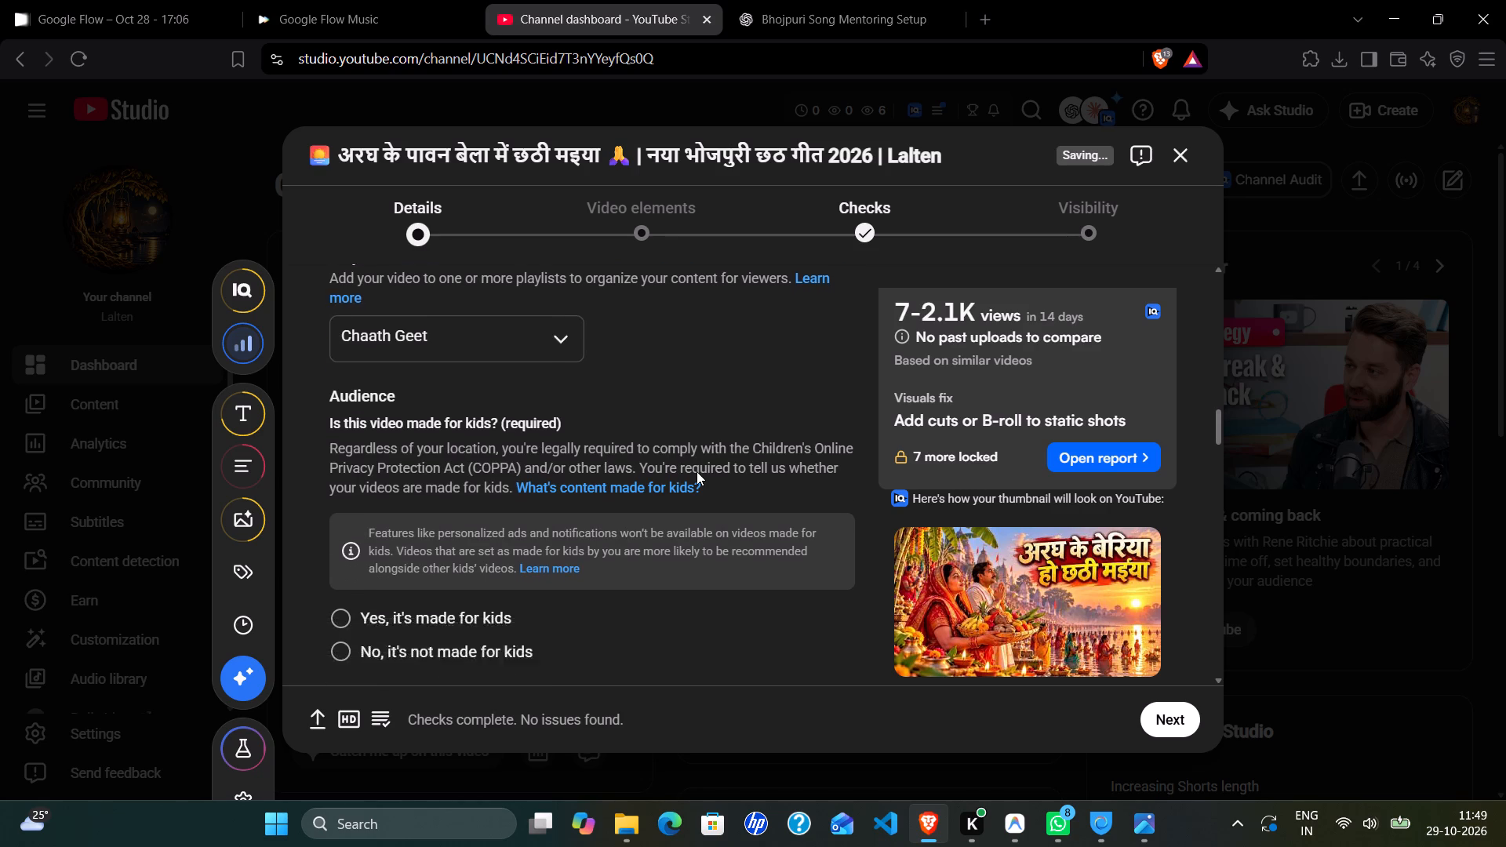
scroll(697, 471, down, 2)
click(479, 559)
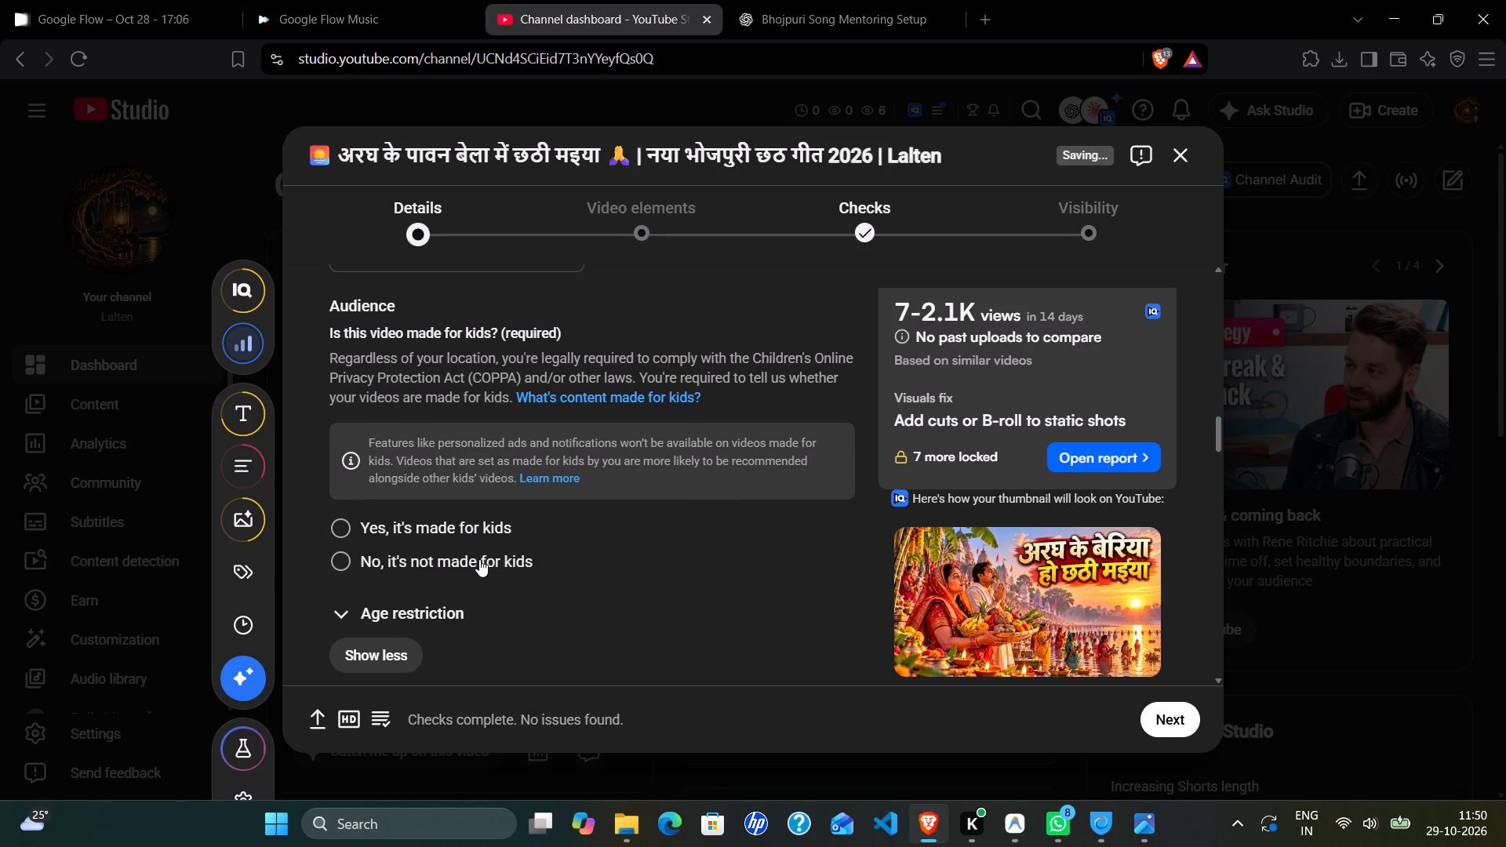
Check the age restriction options and declare that the video doesn't include paid promotion.
scroll(632, 559, down, 4)
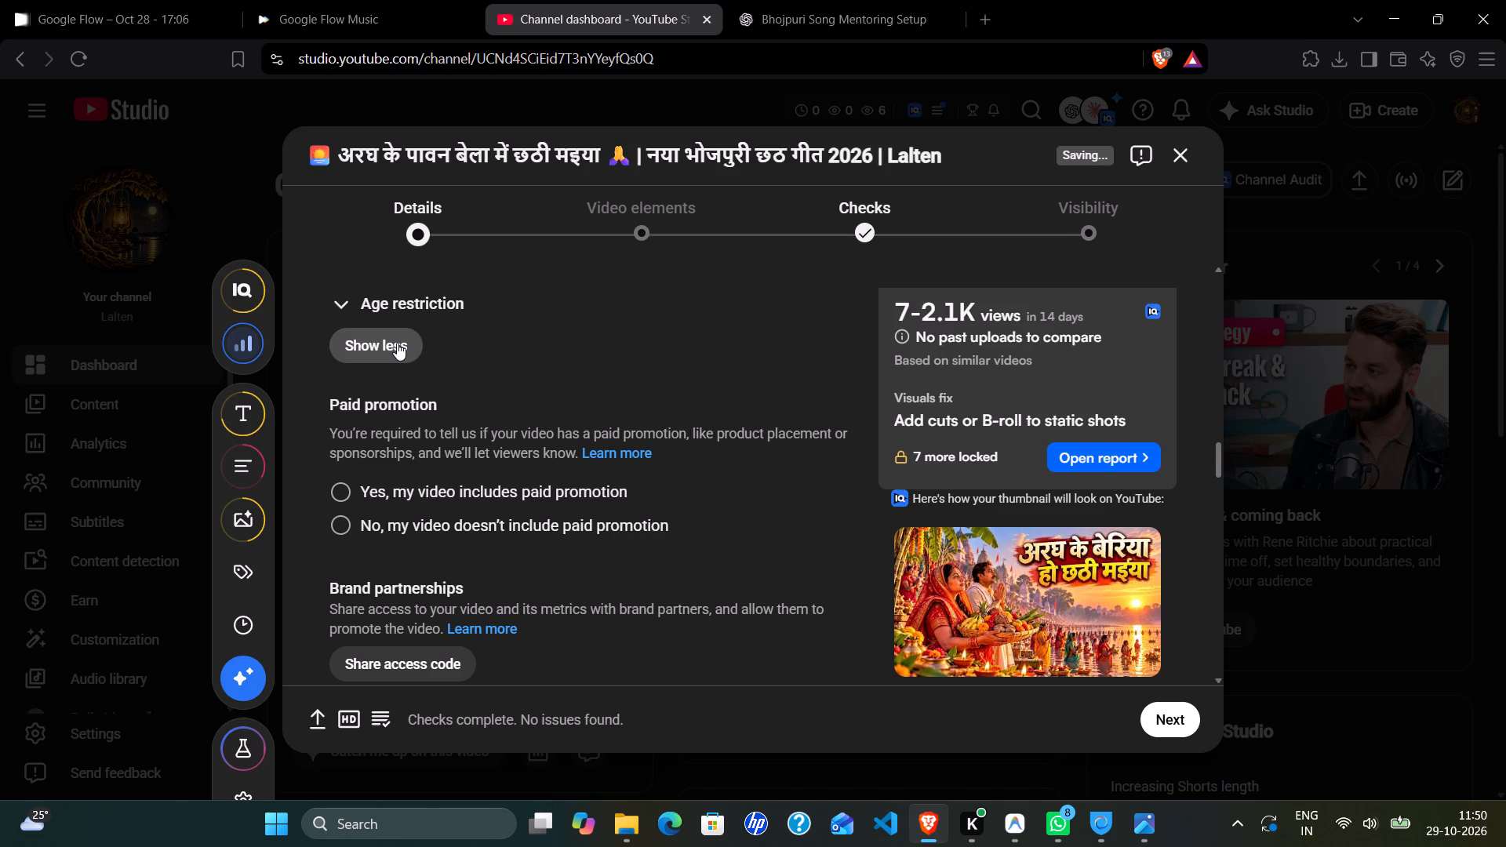
click(417, 305)
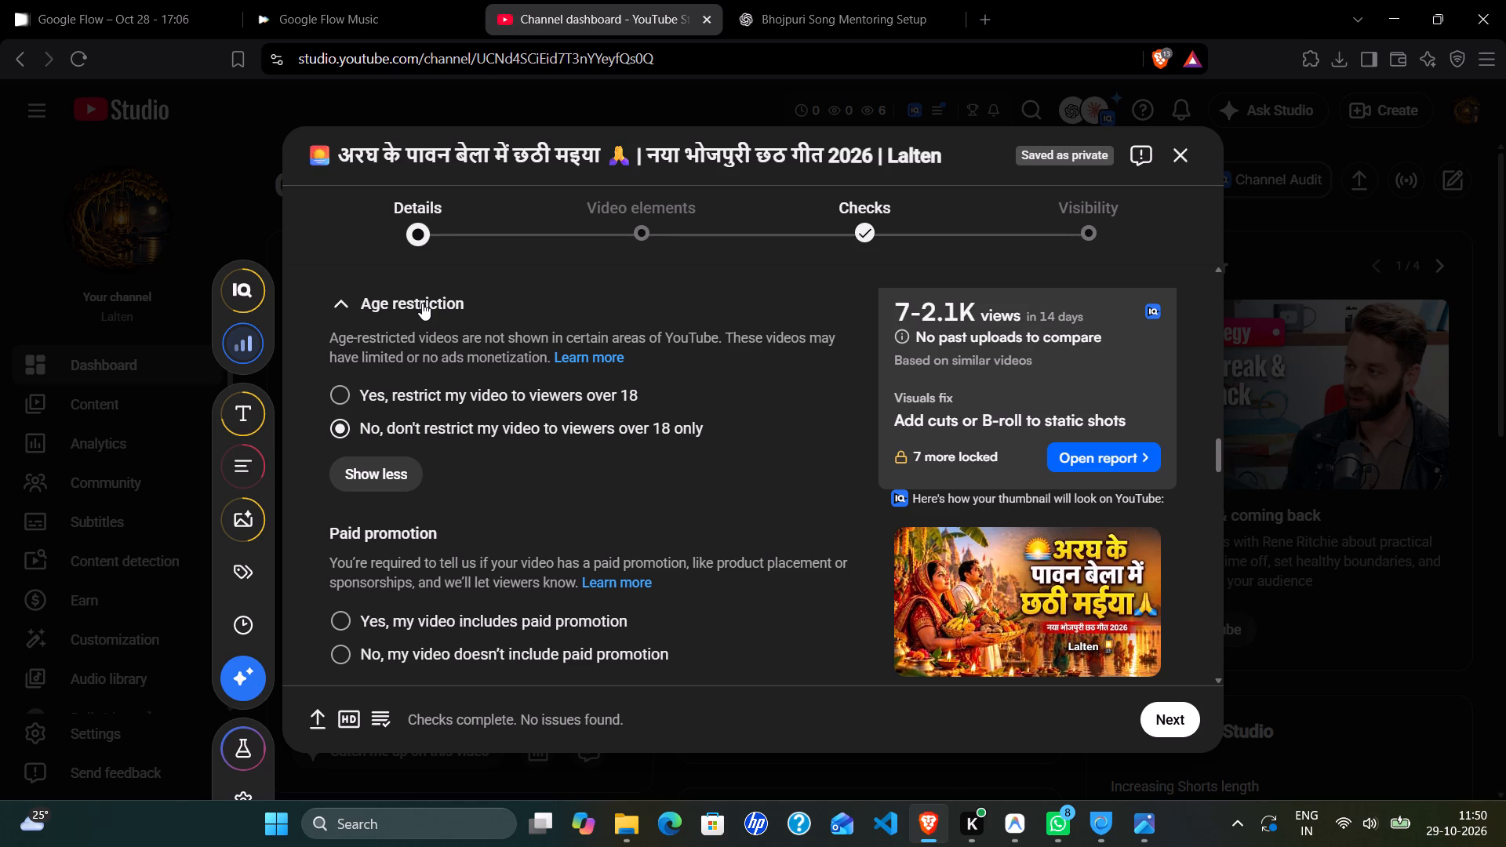
click(422, 303)
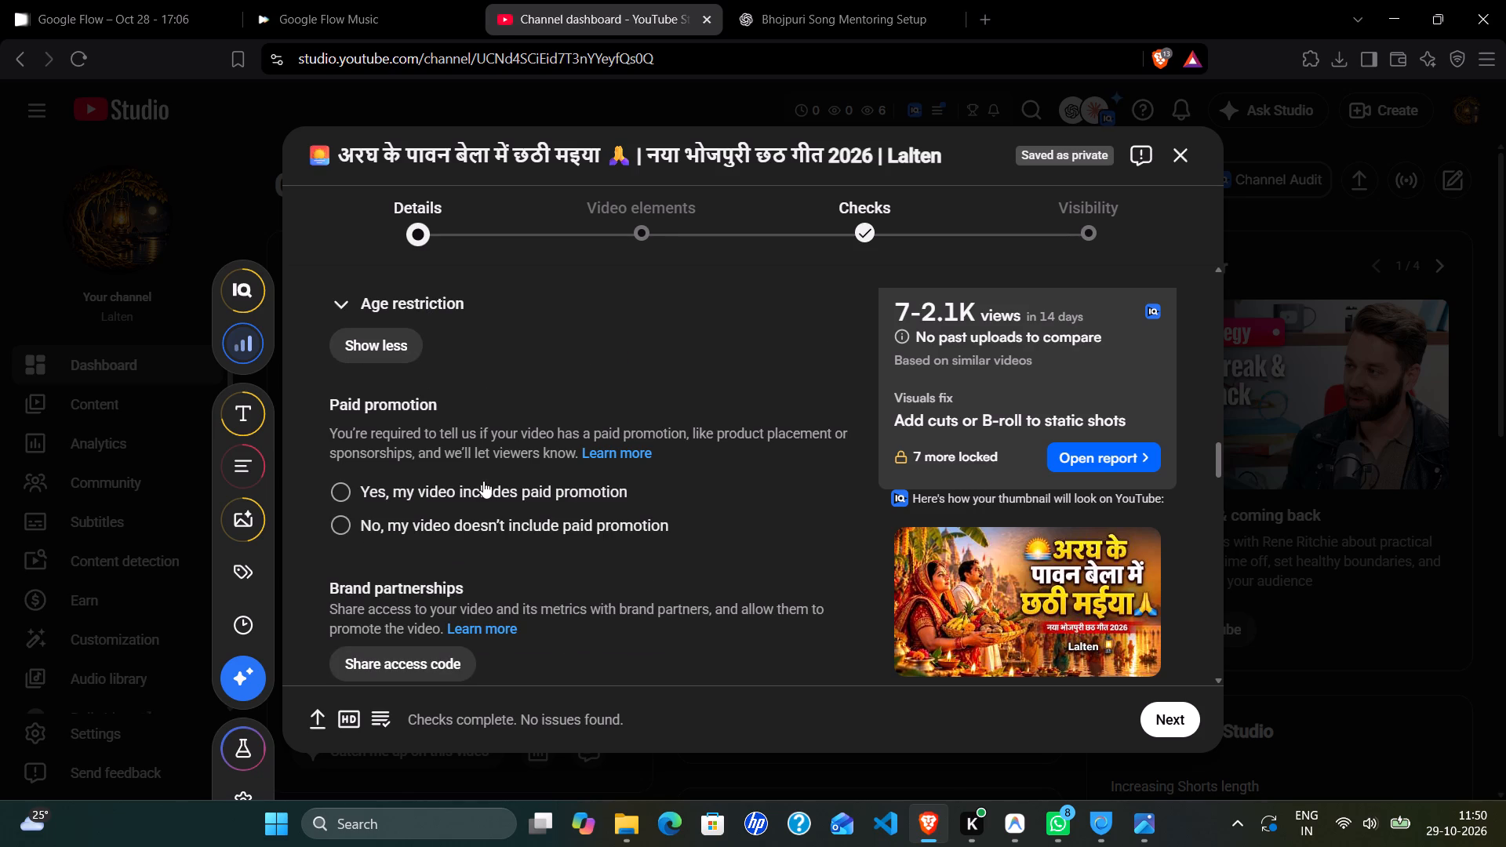
click(475, 533)
Answer Yes to the AI use question for the video.
scroll(475, 533, down, 1)
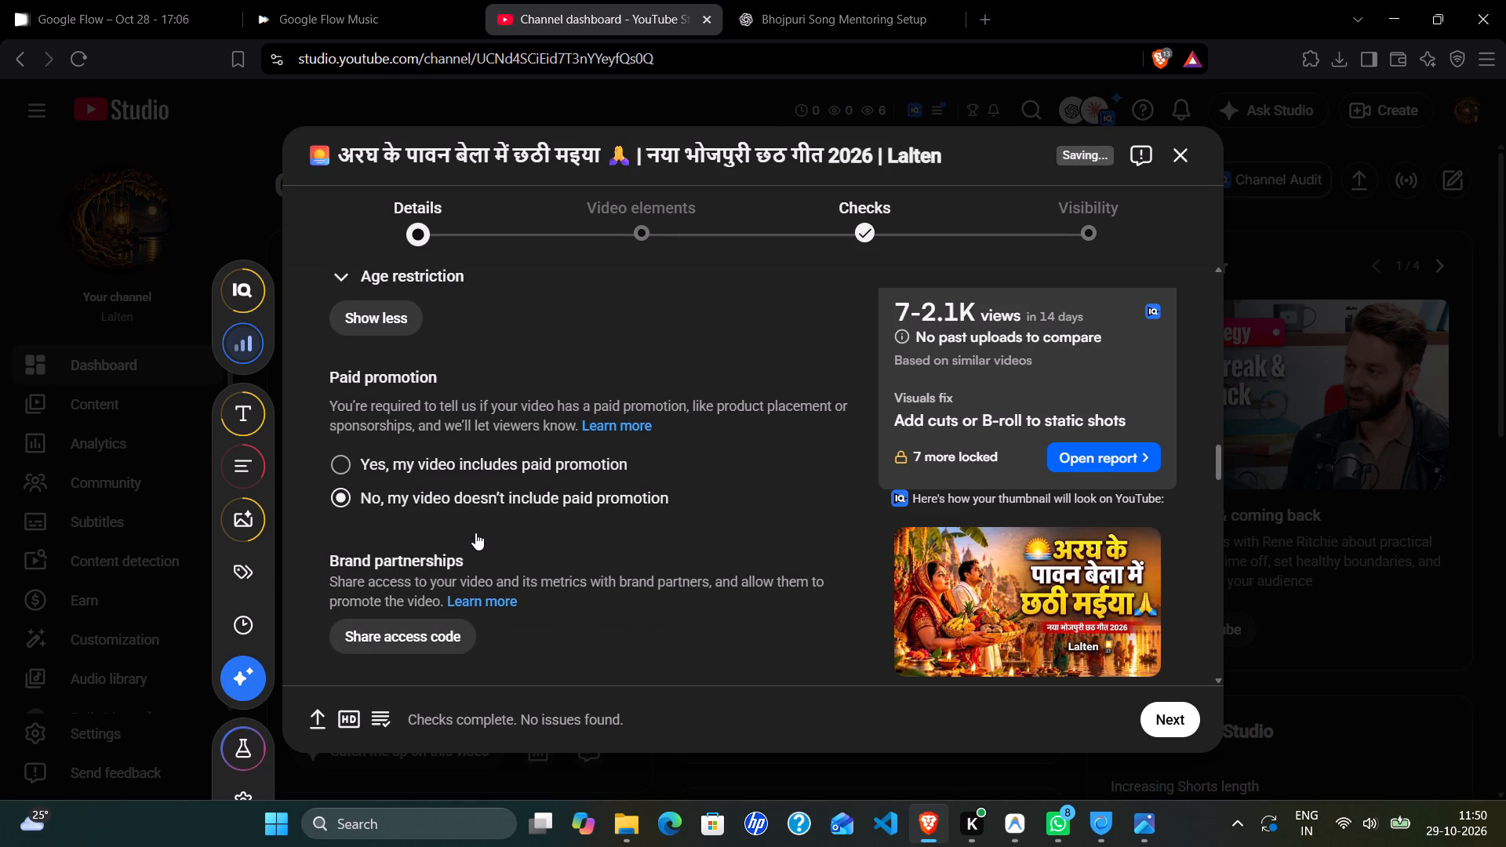
scroll(475, 533, down, 3)
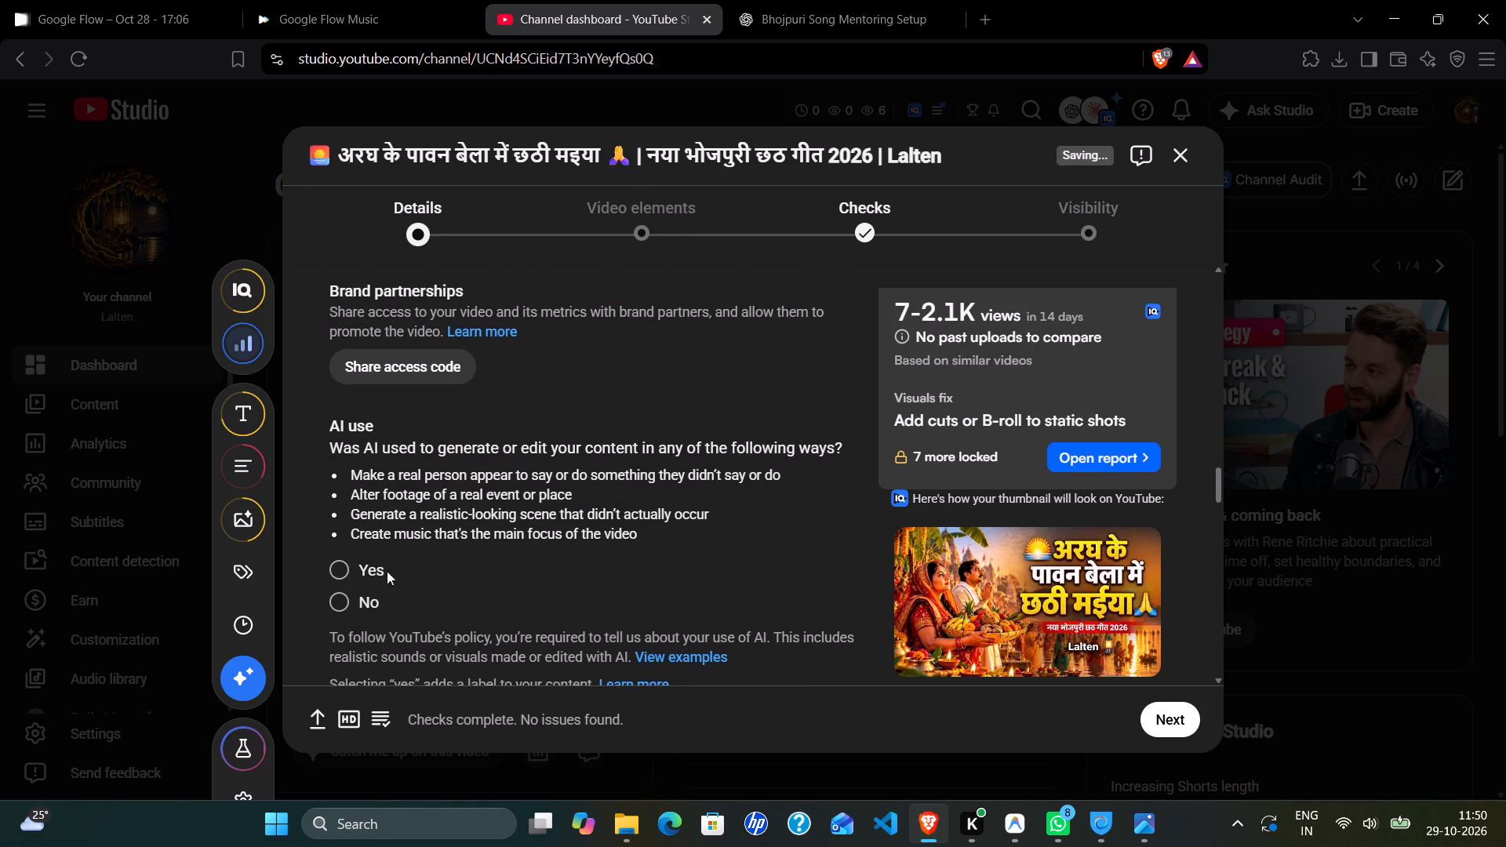
click(368, 572)
Add the suggested tags "bhojpuri chhath geet", "pawan singh new song" and "pawan singh" to the video.
scroll(477, 560, down, 2)
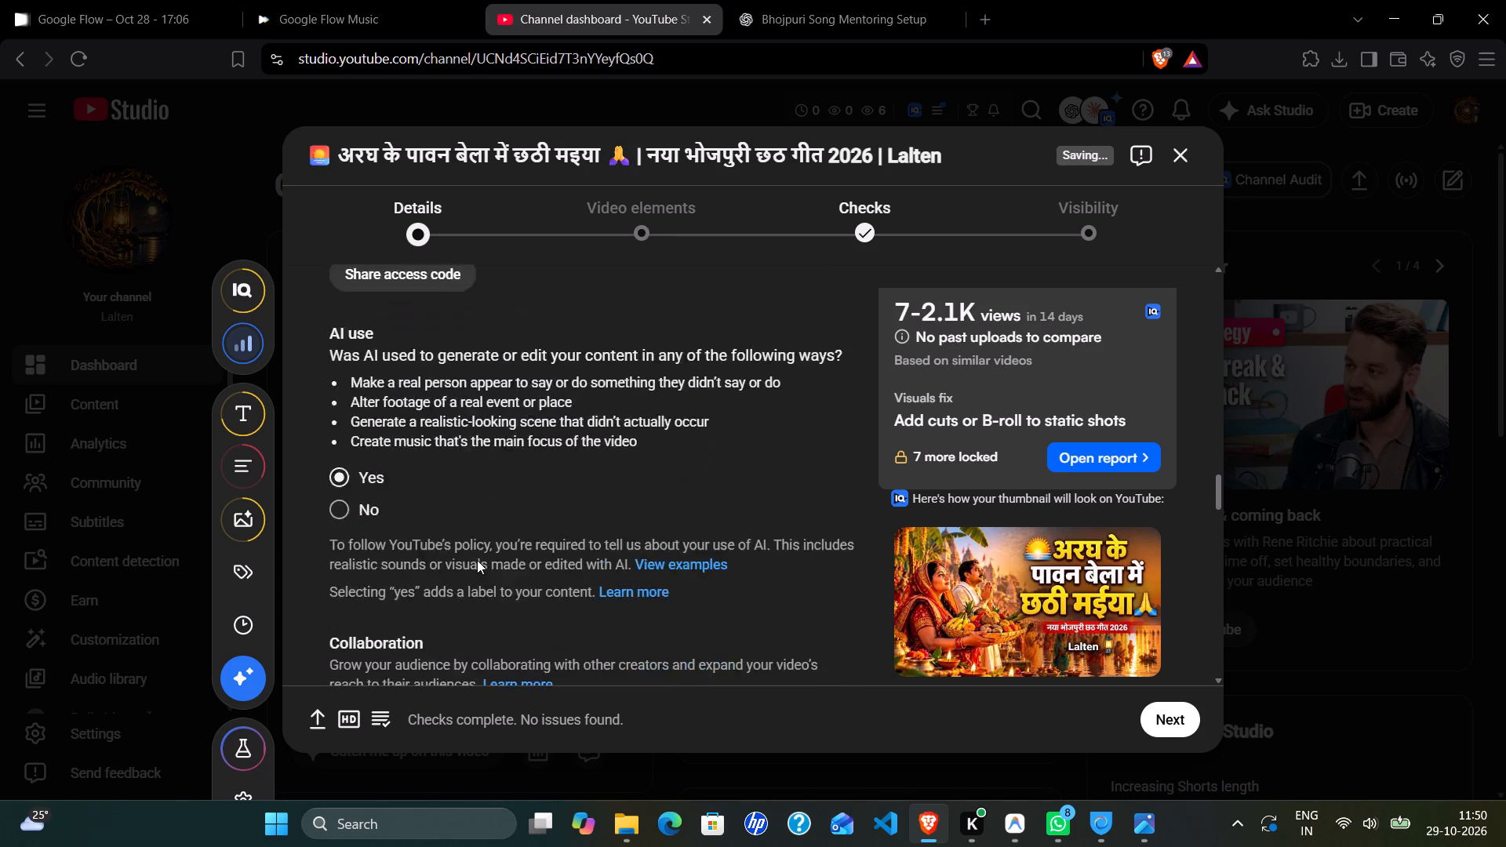
scroll(477, 560, down, 5)
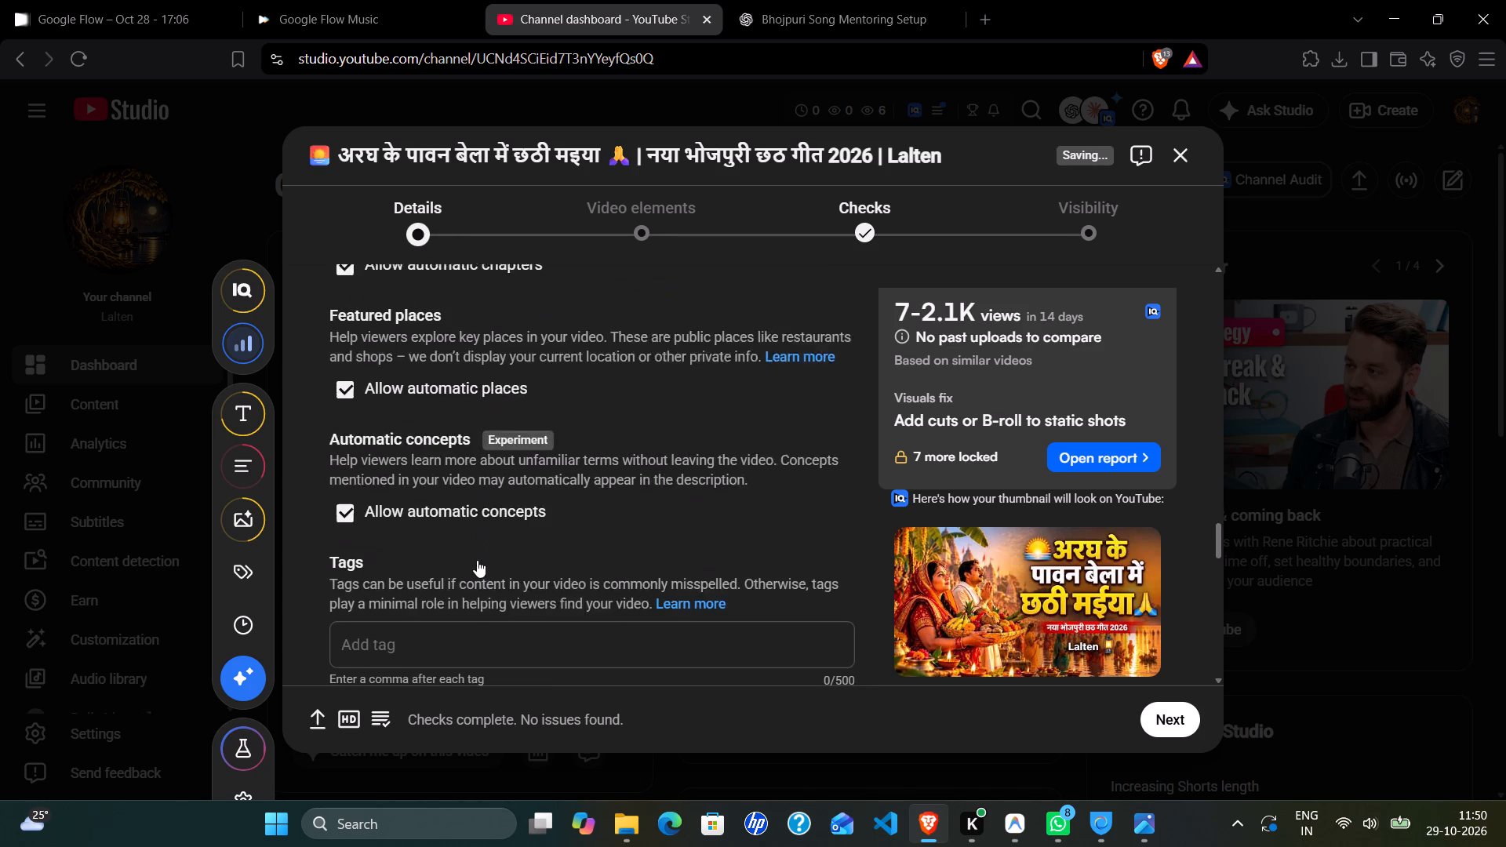
scroll(477, 560, down, 1)
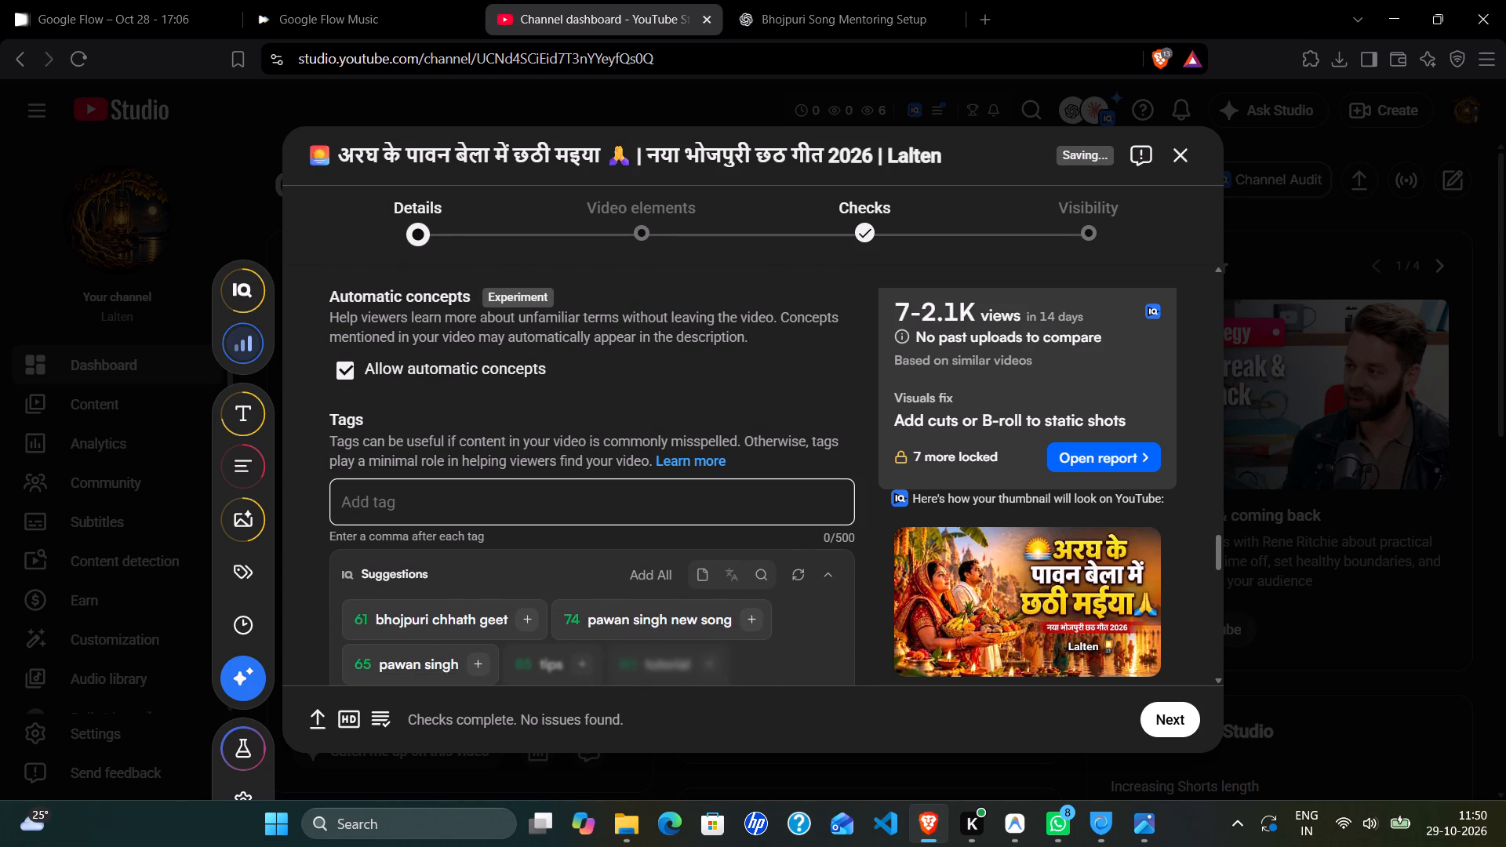
scroll(518, 551, down, 1)
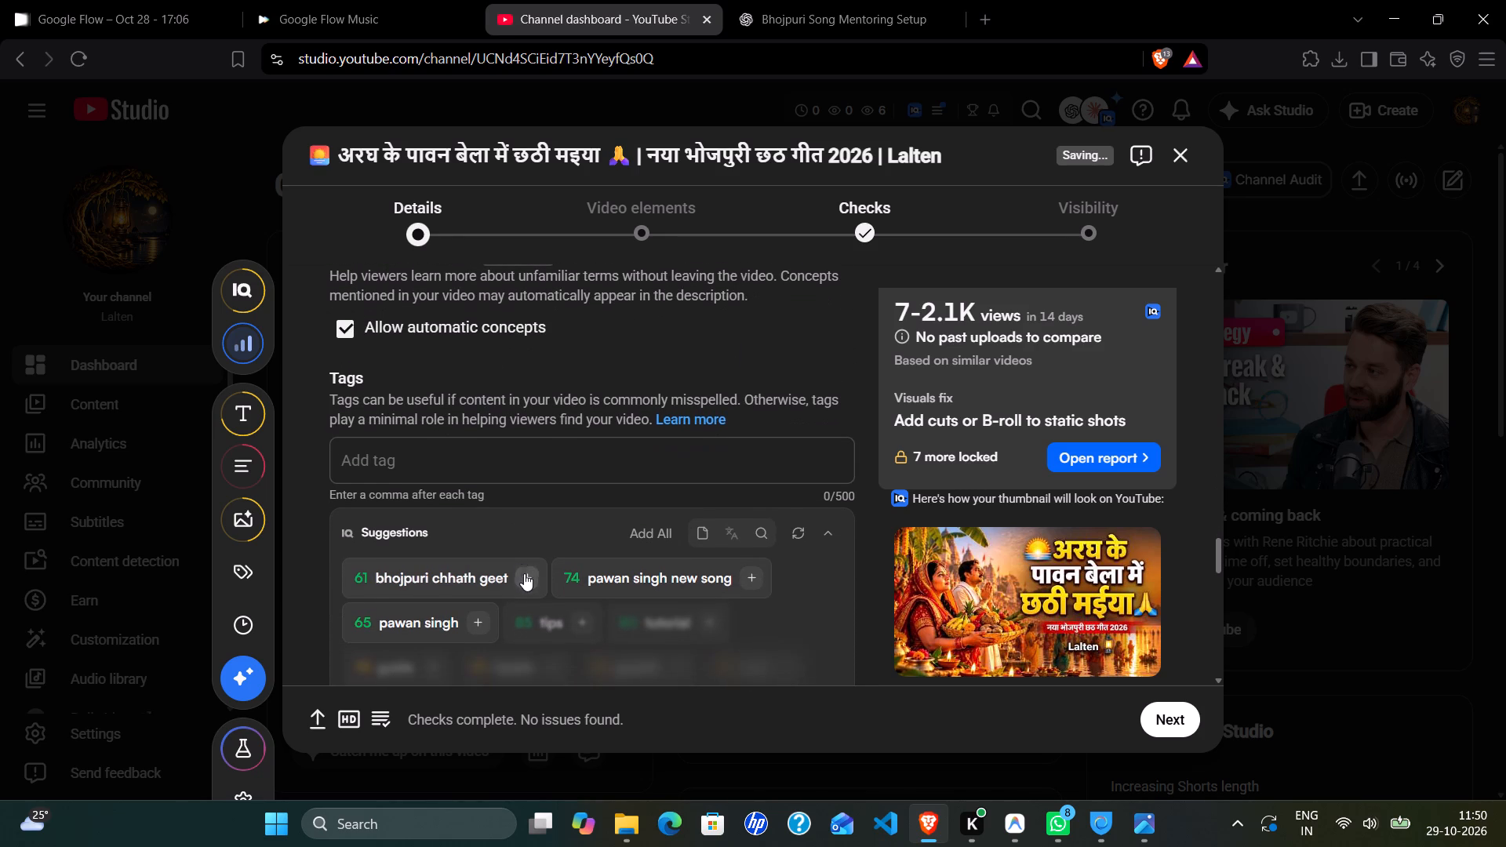
click(526, 576)
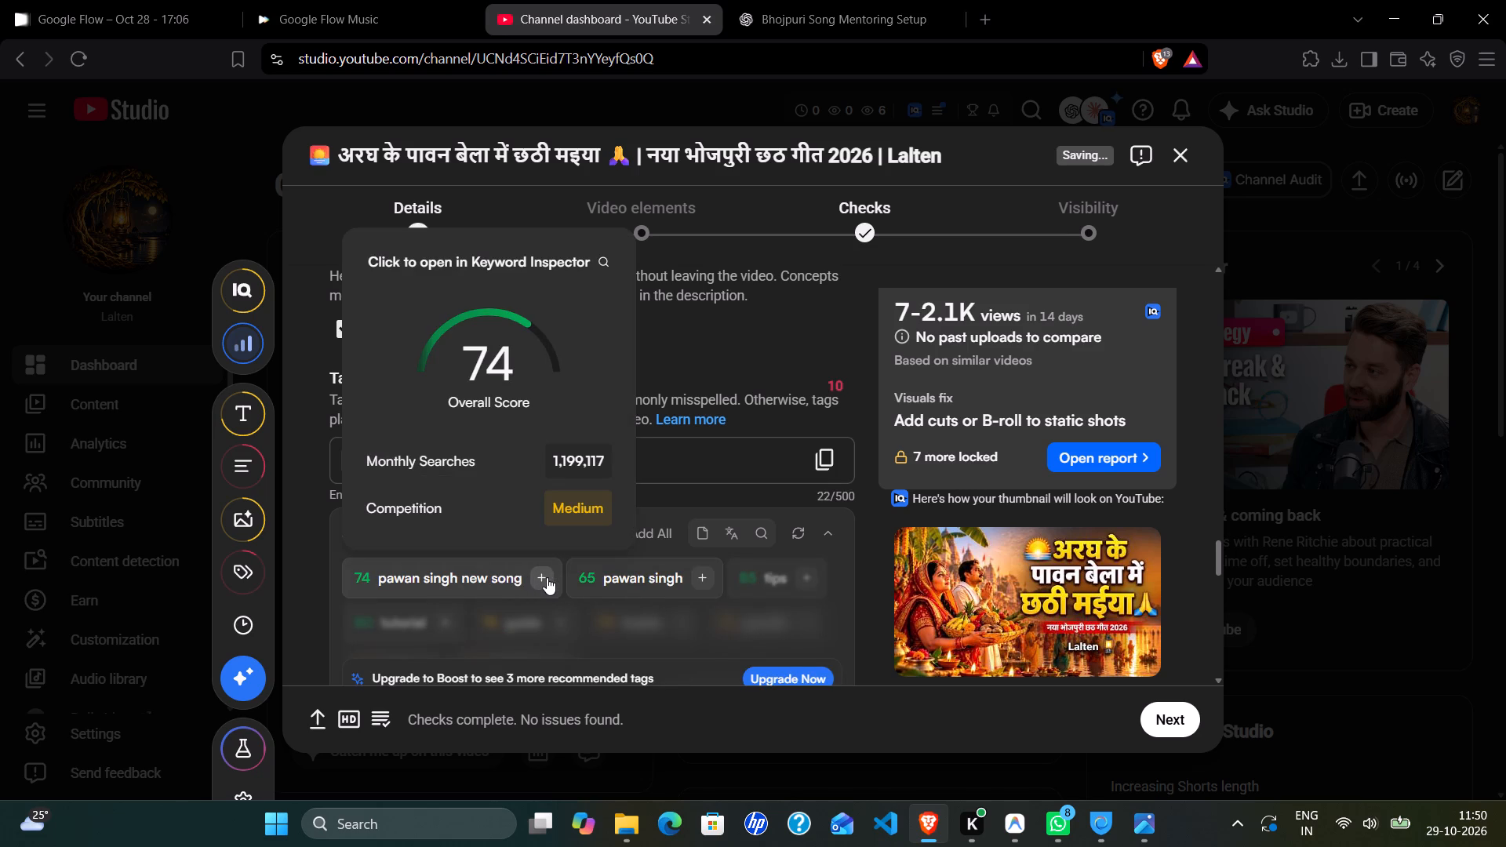
click(544, 578)
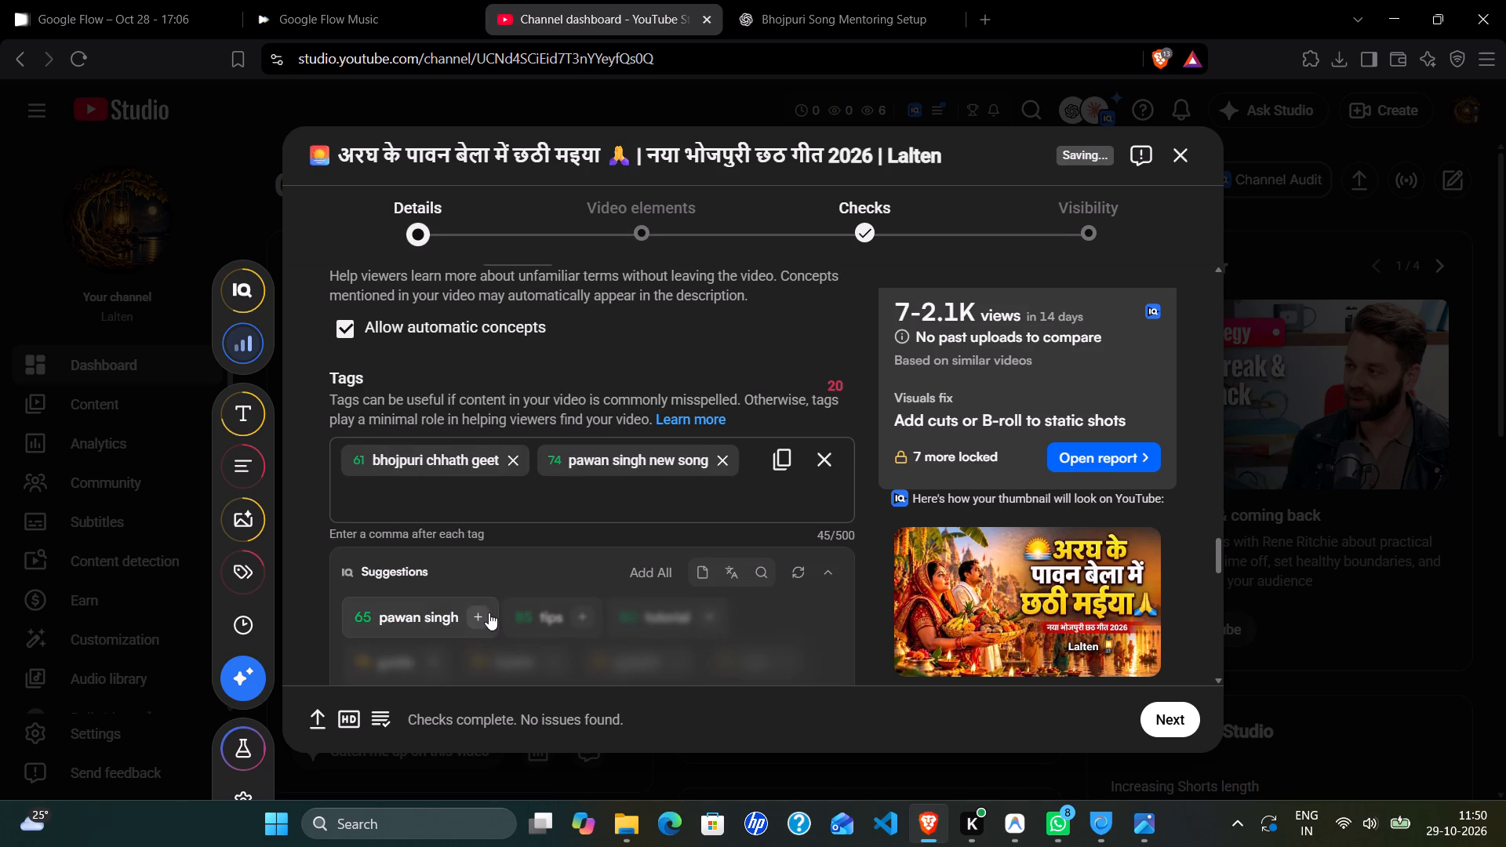
click(475, 621)
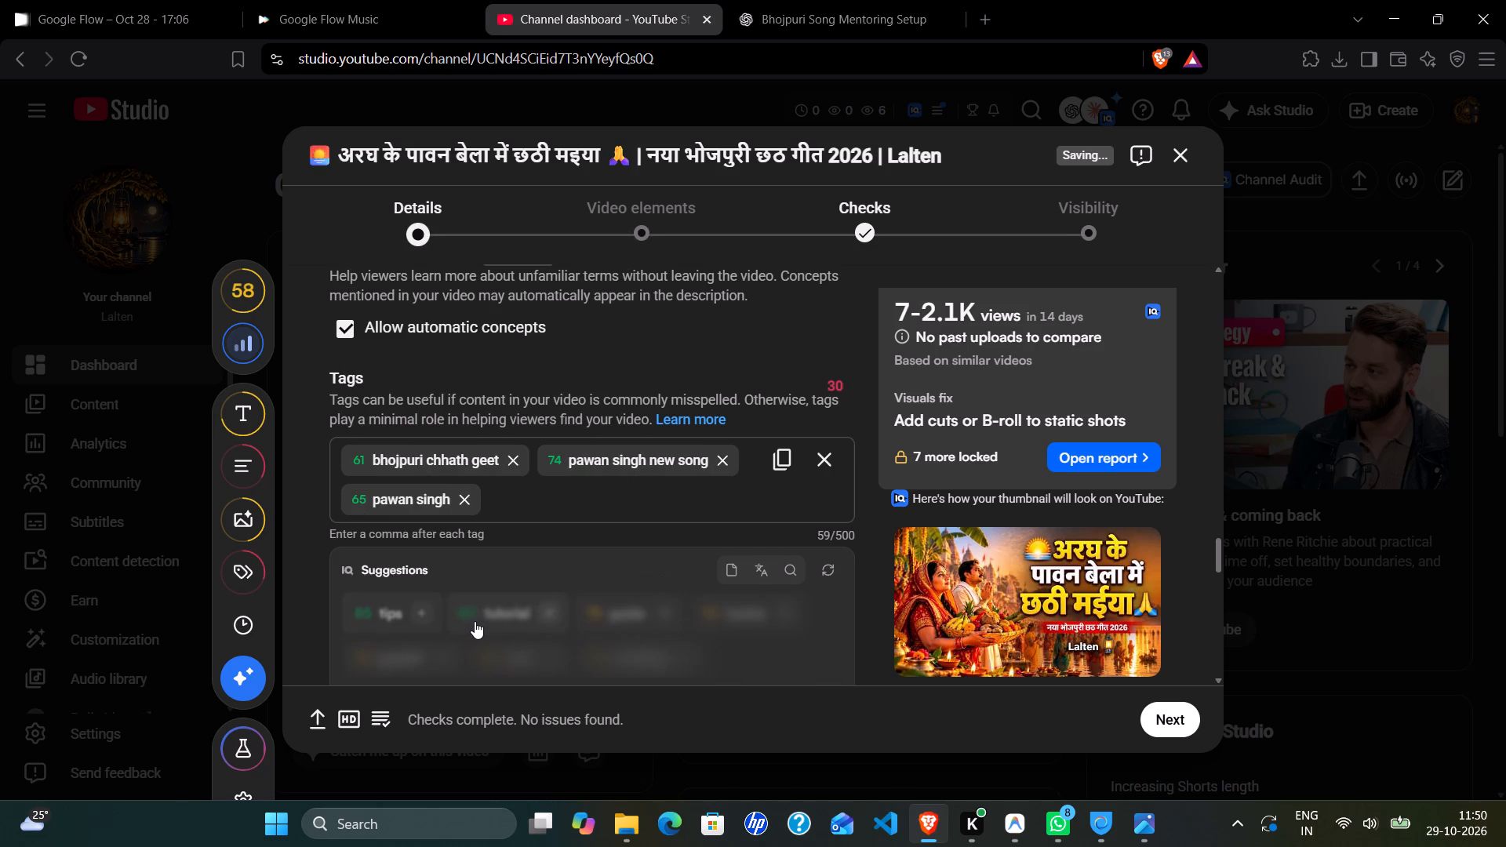
Paste the tags copied from ChatGPT after the existing ones in the Tags field.
click(513, 493)
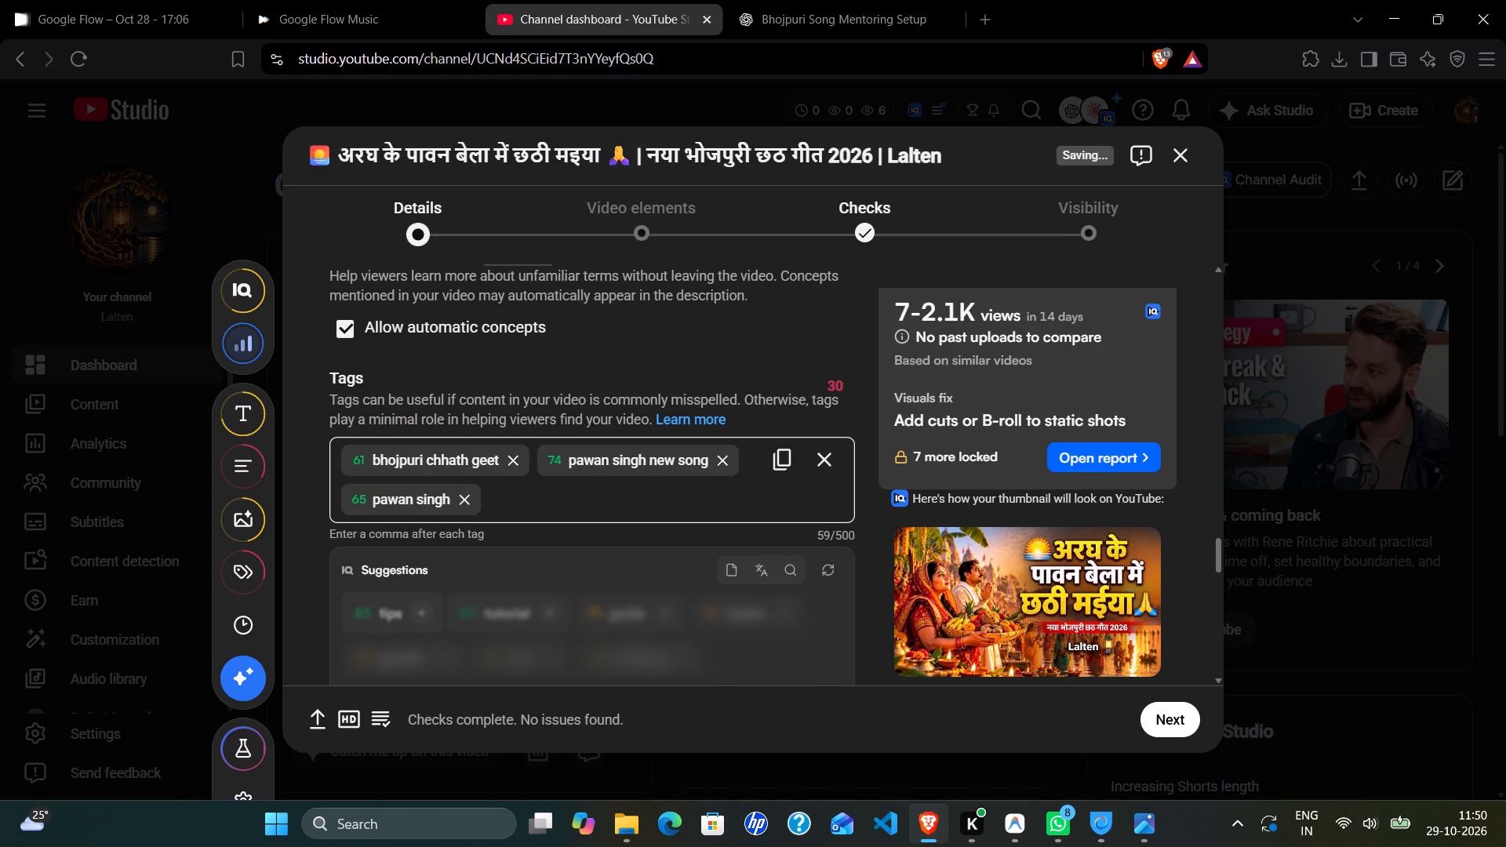
key(ctrl+v)
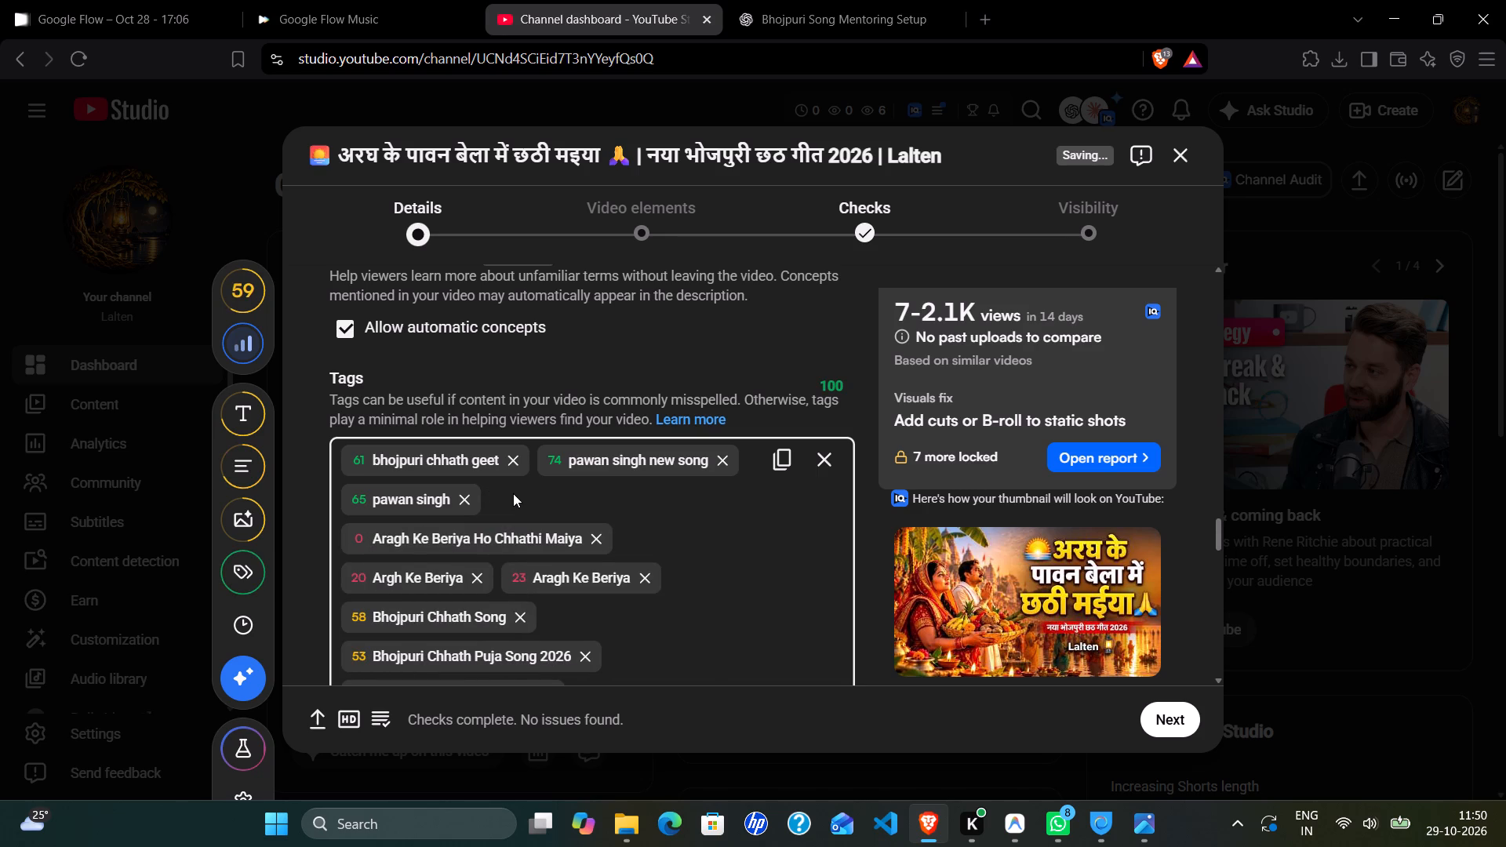
Remove the tag "Aragh Ke Beriya Ho Chhathi Maiya".
click(598, 537)
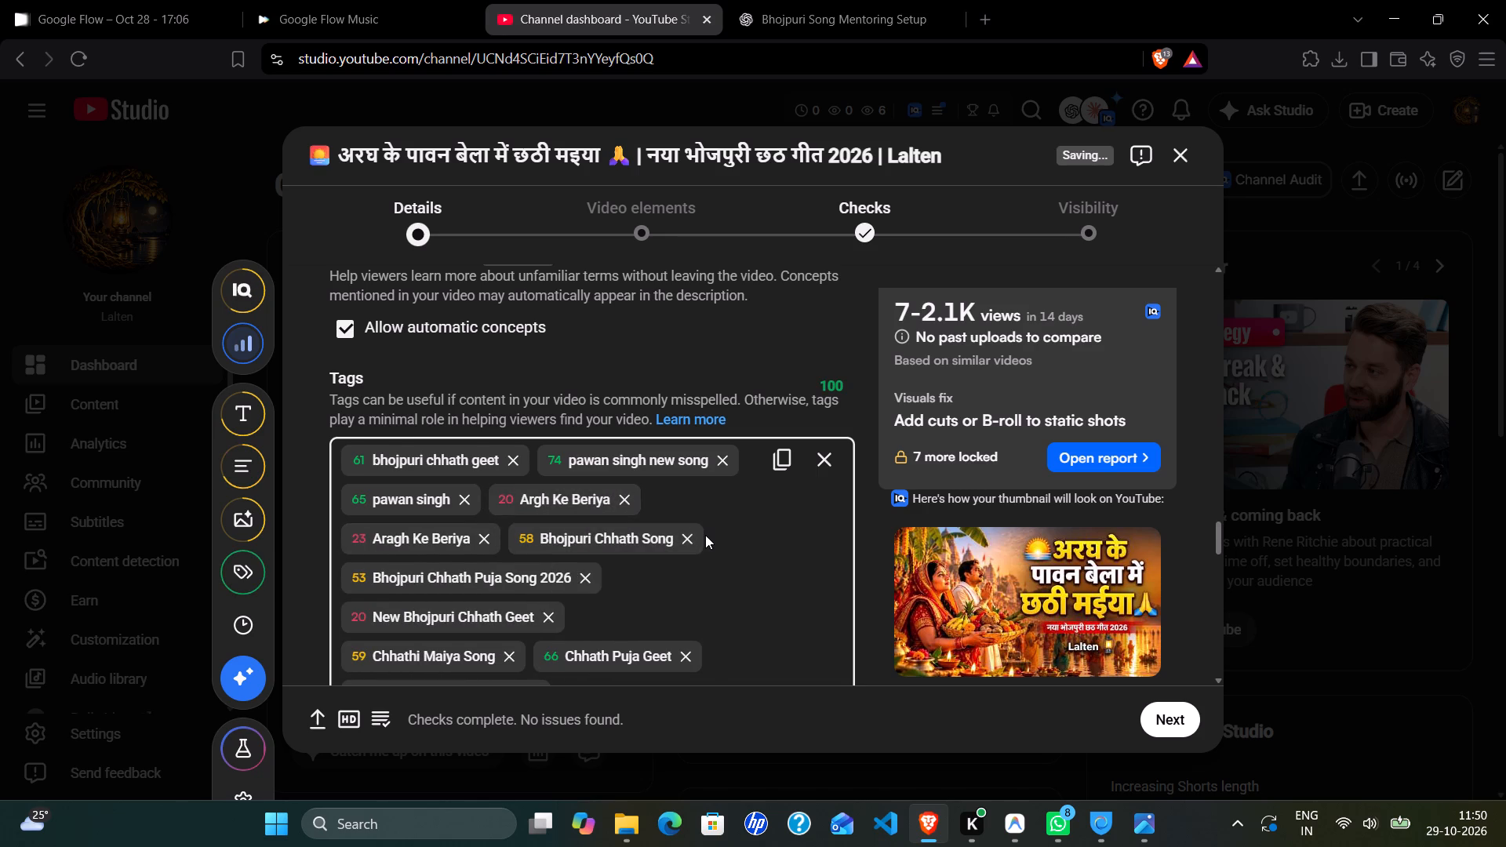
Review the full tag list and the remaining video details, including language, Shorts remixing, category and comments.
scroll(705, 535, down, 3)
scroll(705, 535, up, 3)
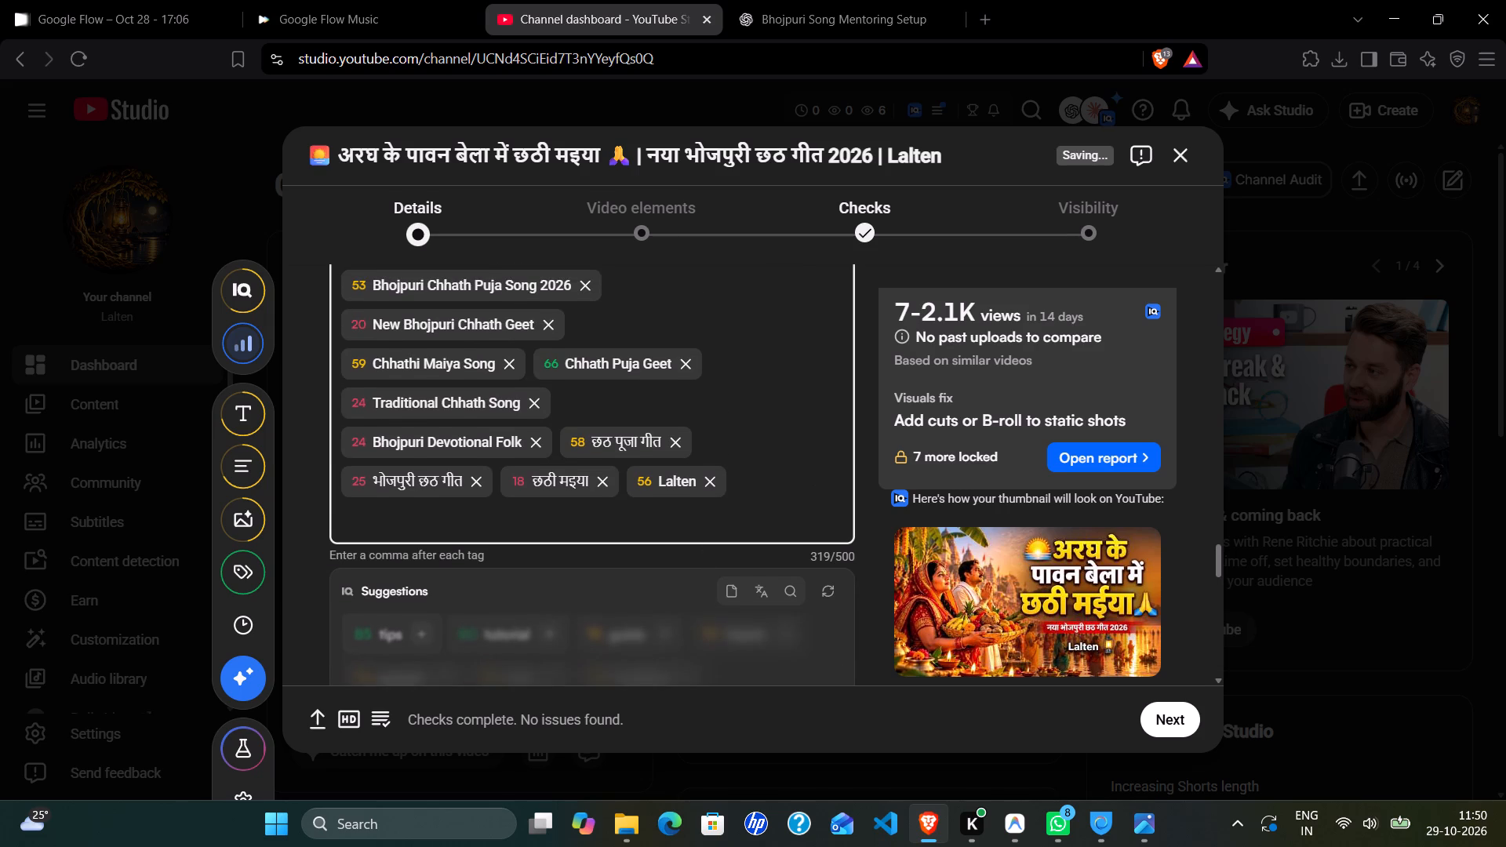
scroll(705, 535, up, 1)
scroll(703, 528, down, 1)
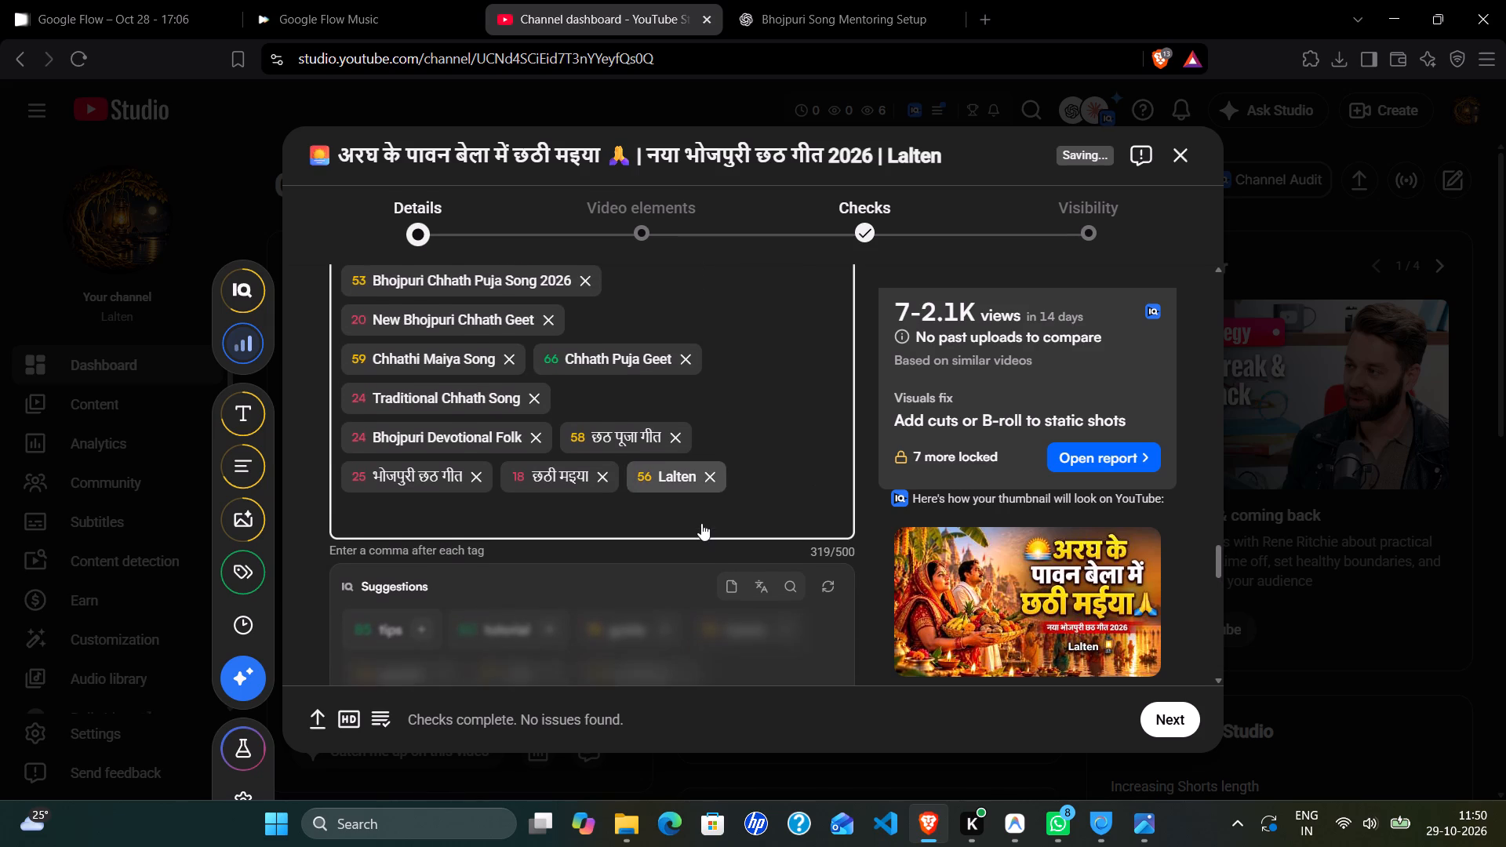
scroll(701, 523, down, 5)
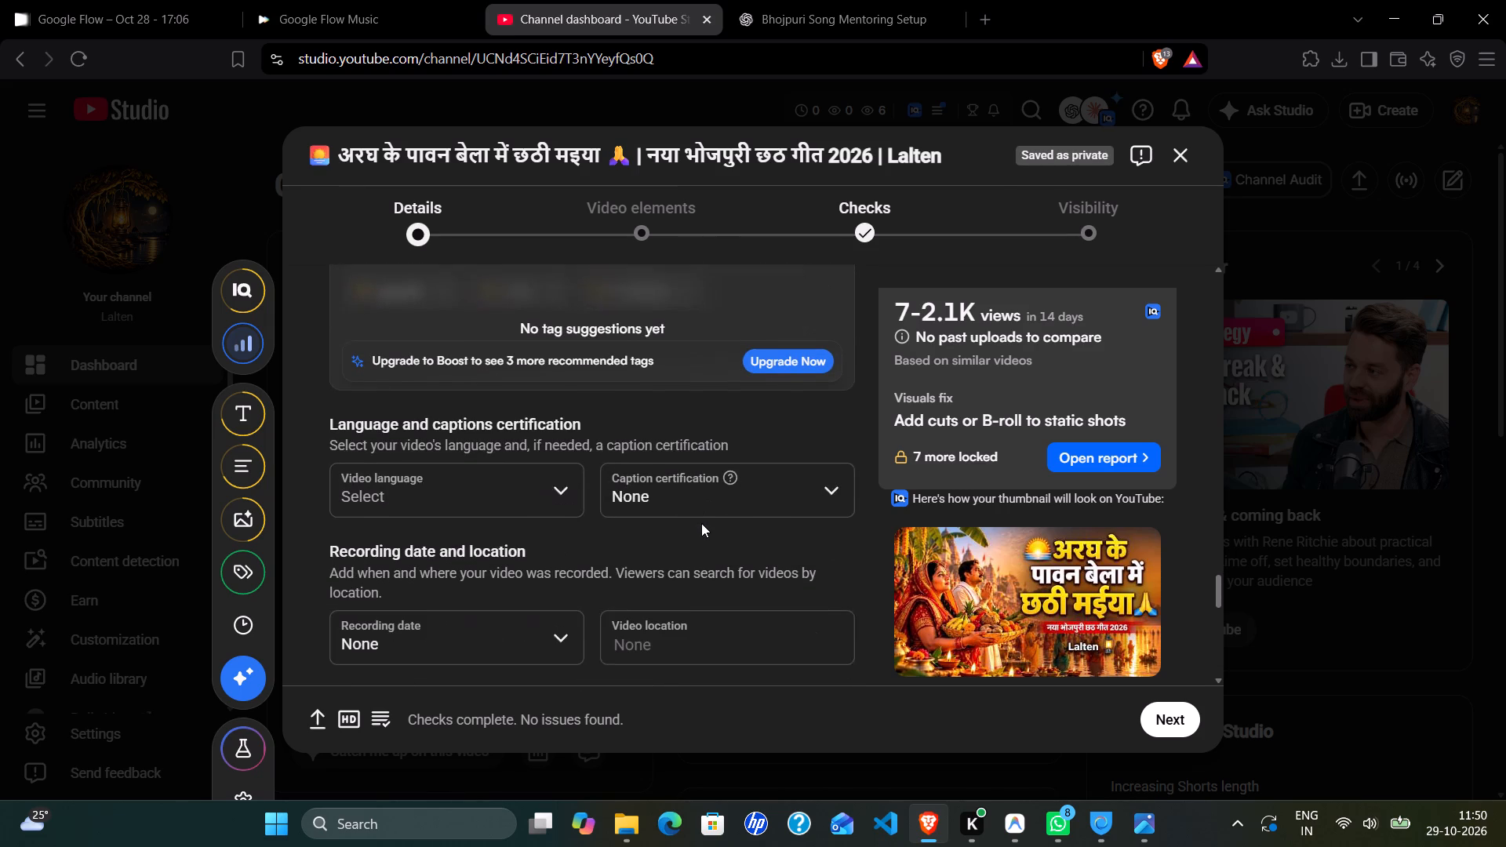
scroll(701, 523, down, 5)
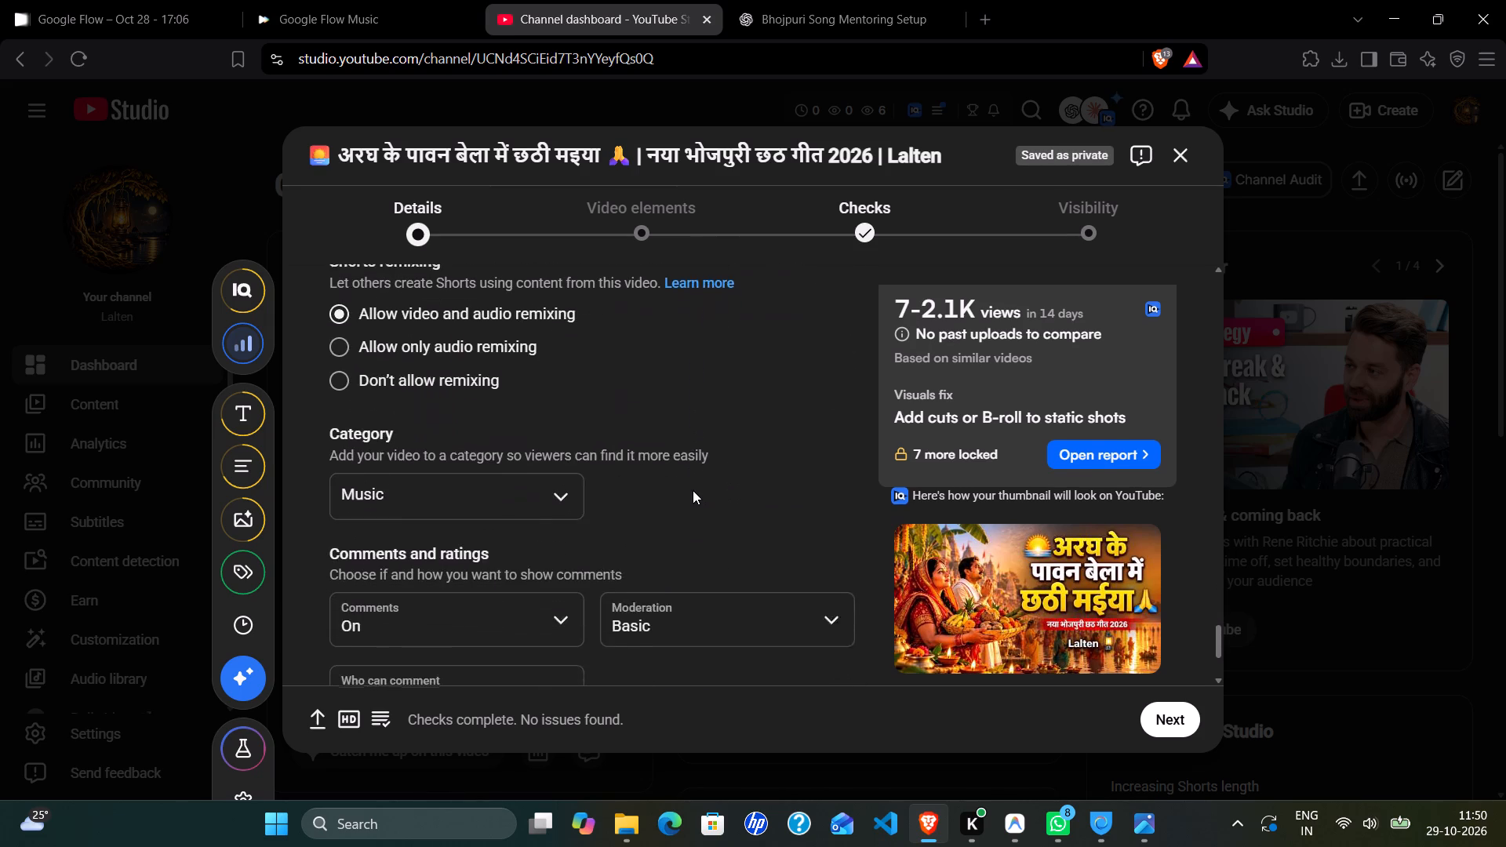
scroll(693, 490, down, 4)
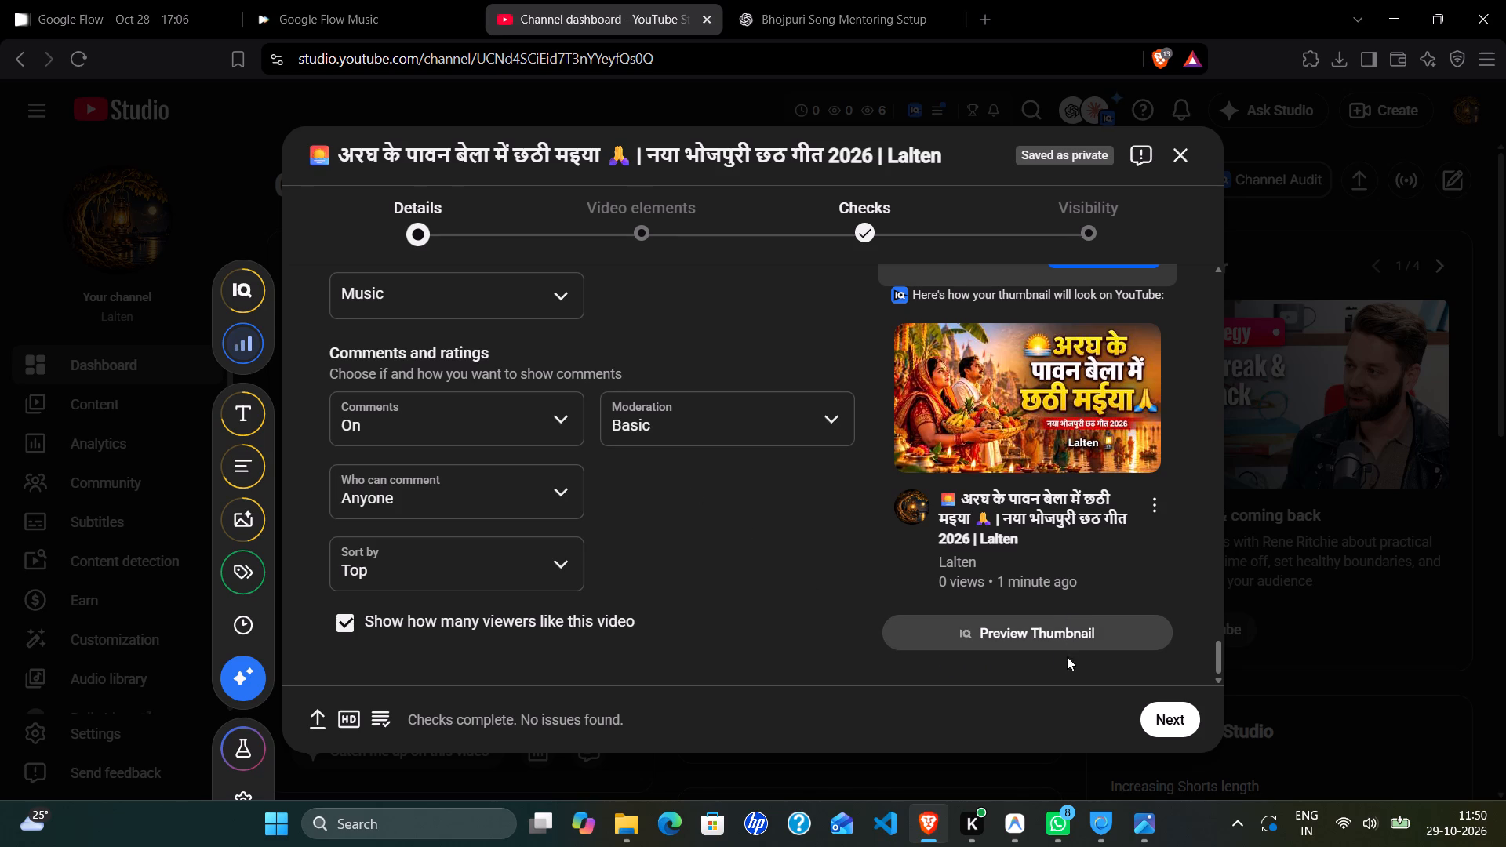
scroll(1046, 522, up, 2)
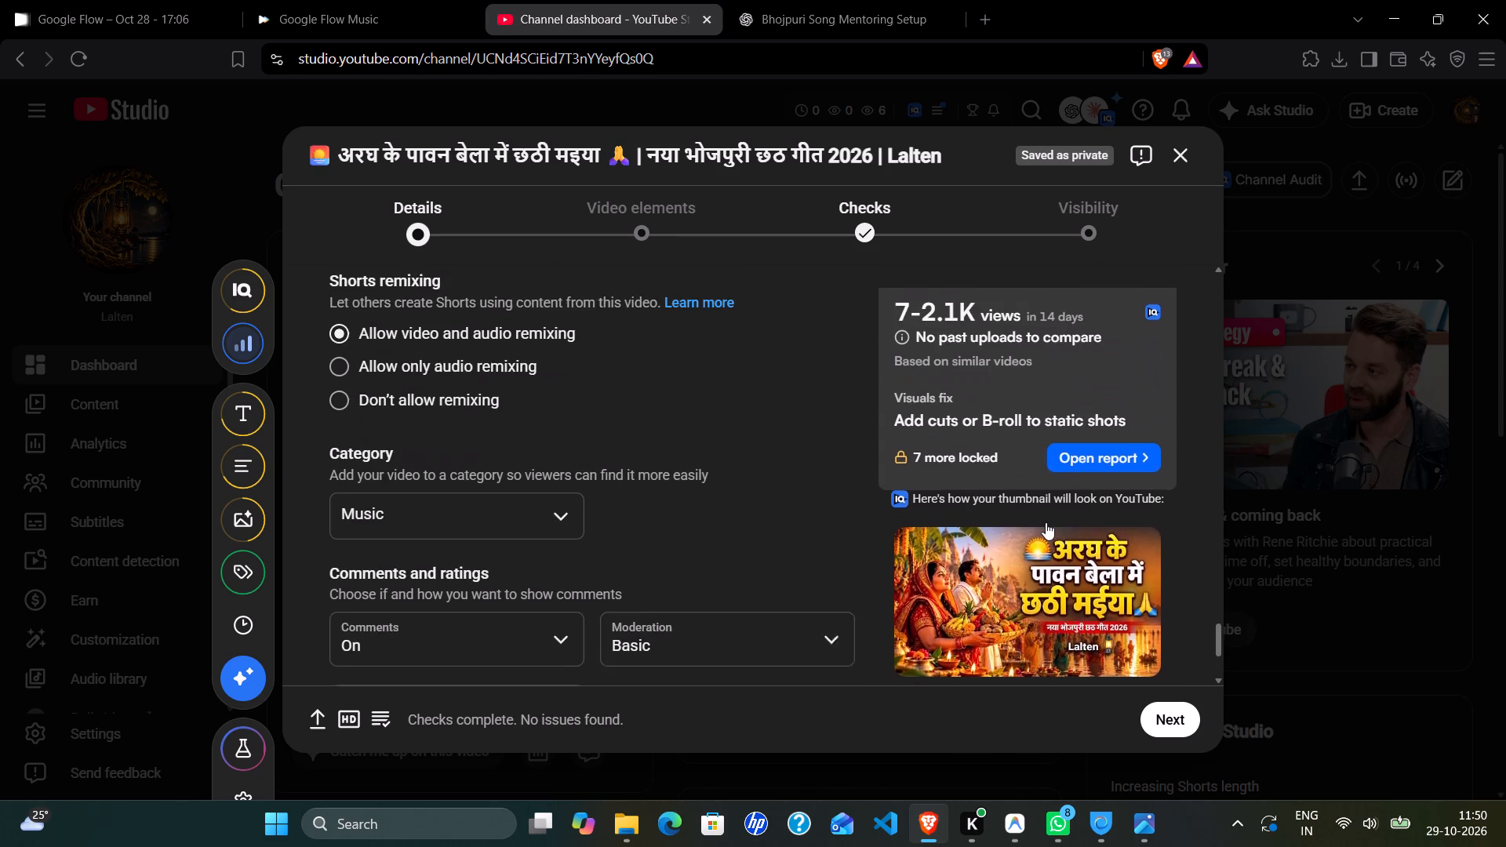
scroll(1046, 522, up, 4)
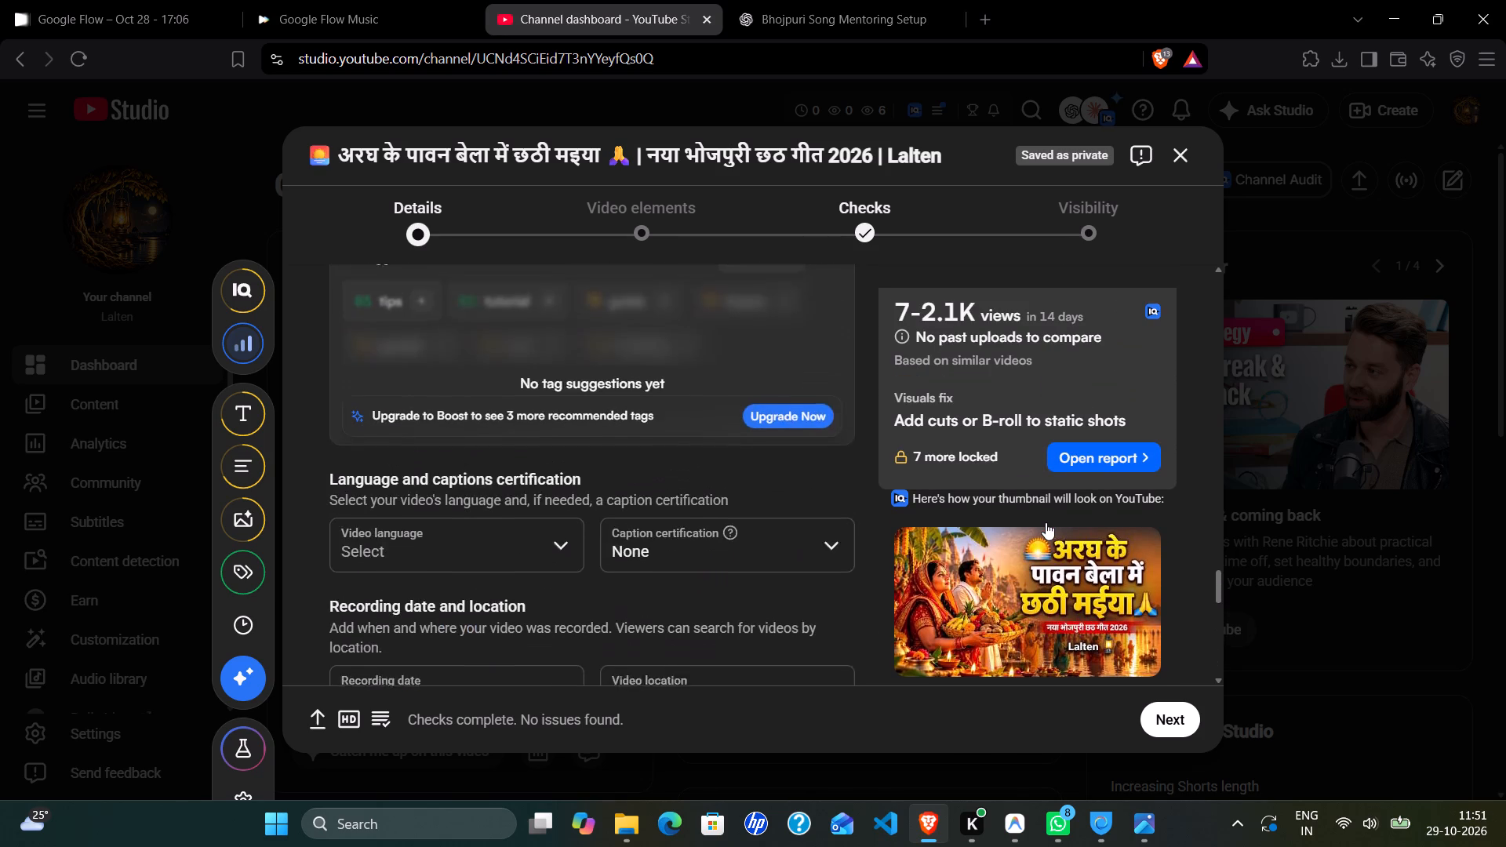
scroll(1046, 522, up, 5)
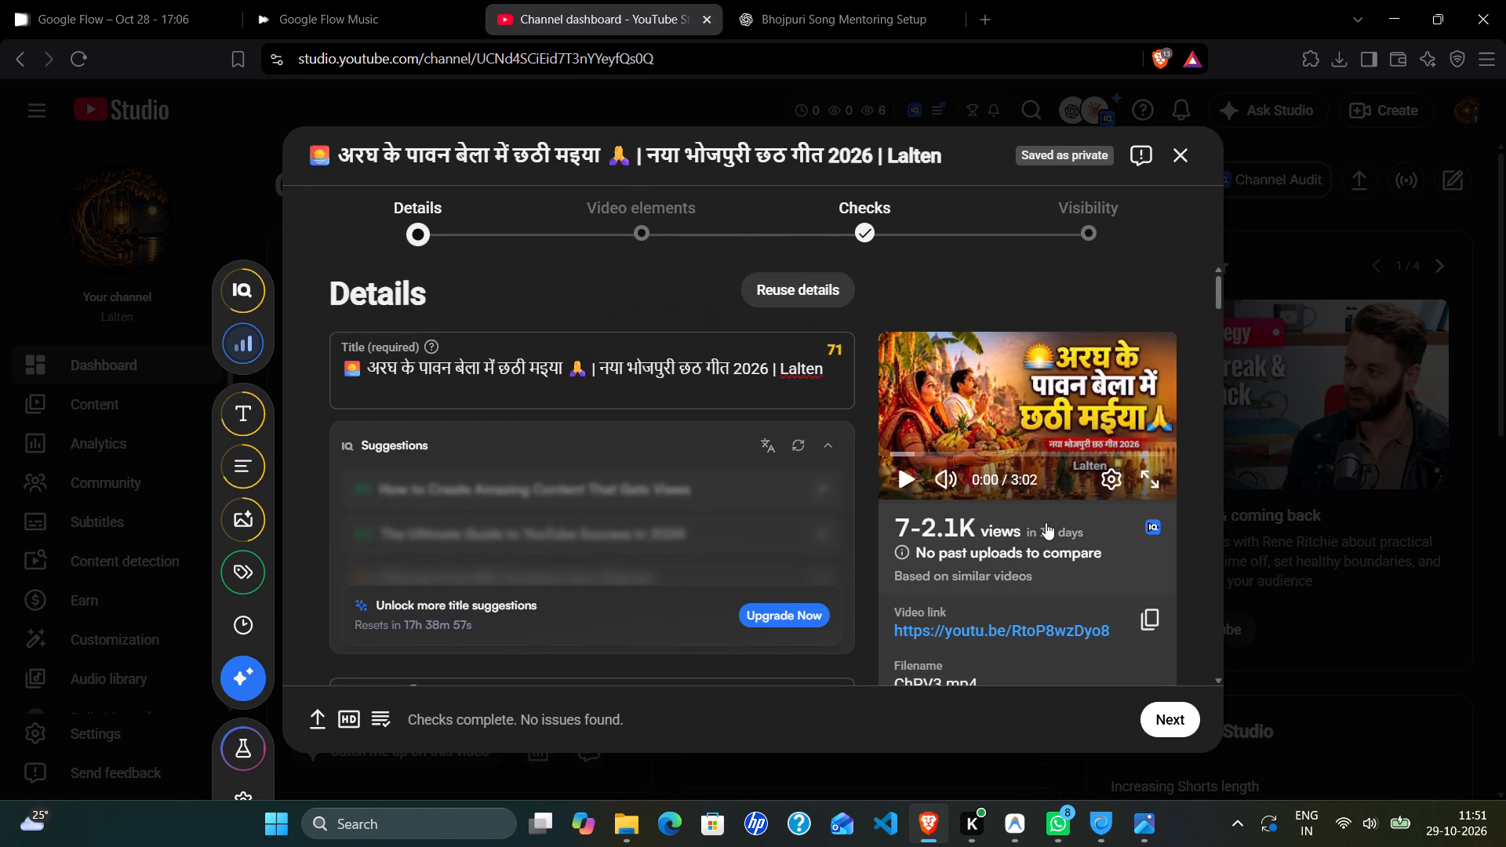
scroll(830, 410, up, 1)
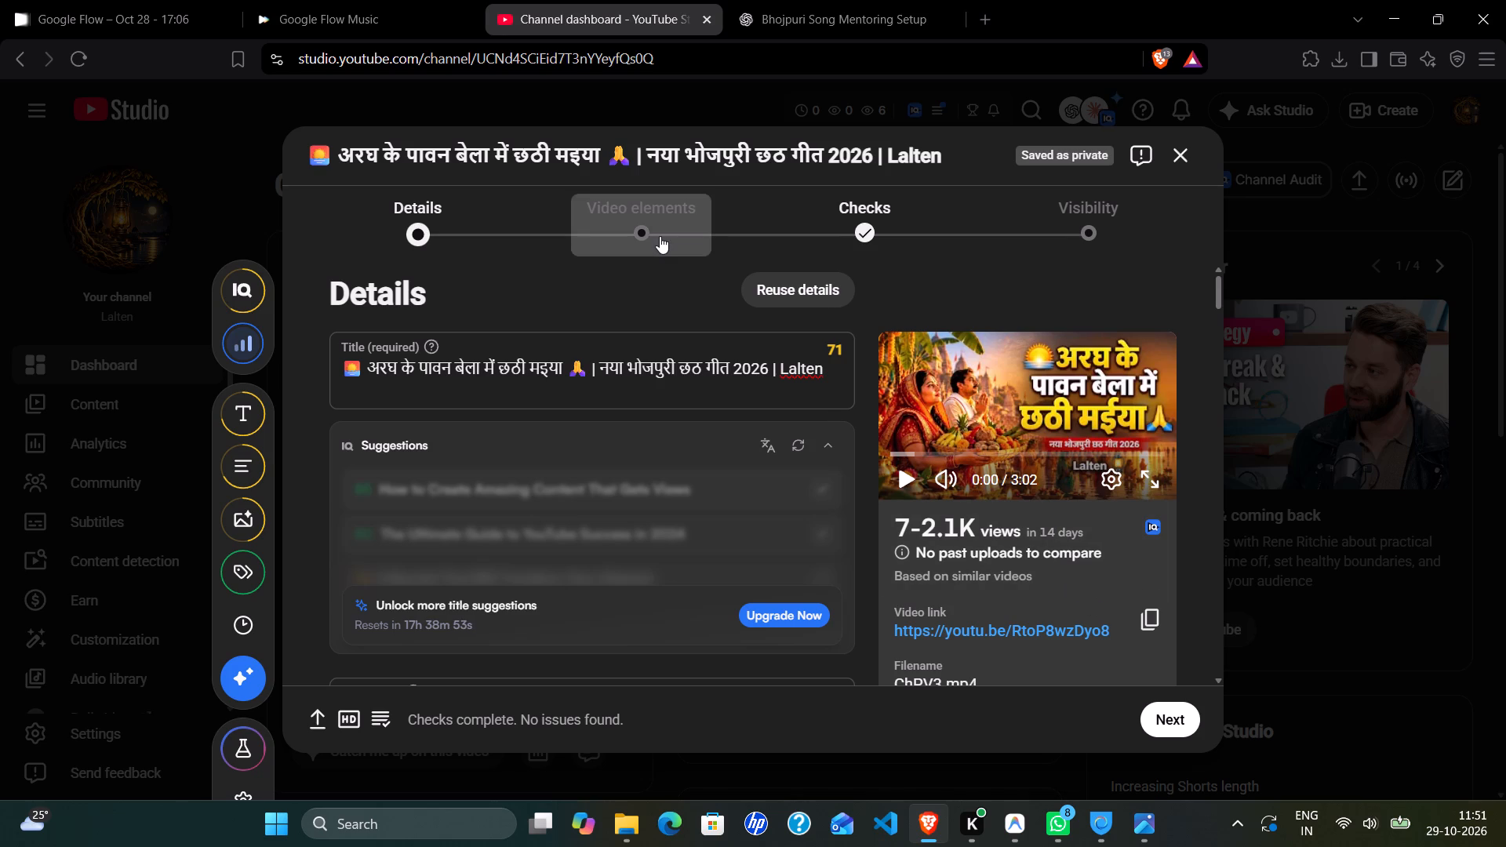
Go to the Video elements stage and open the end screen editor with Import from video.
click(660, 236)
scroll(693, 366, down, 1)
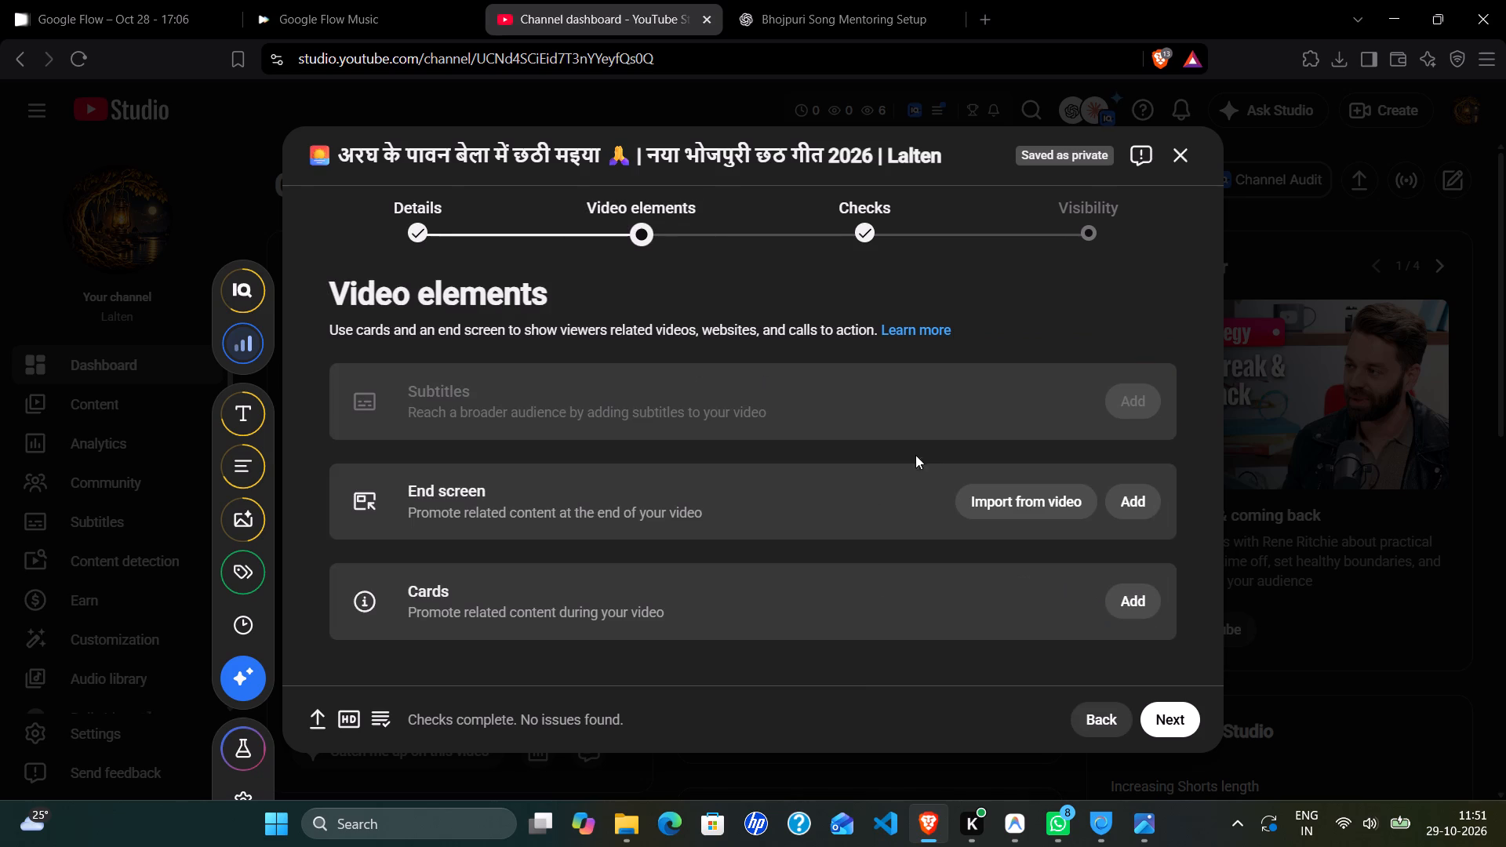
click(1002, 495)
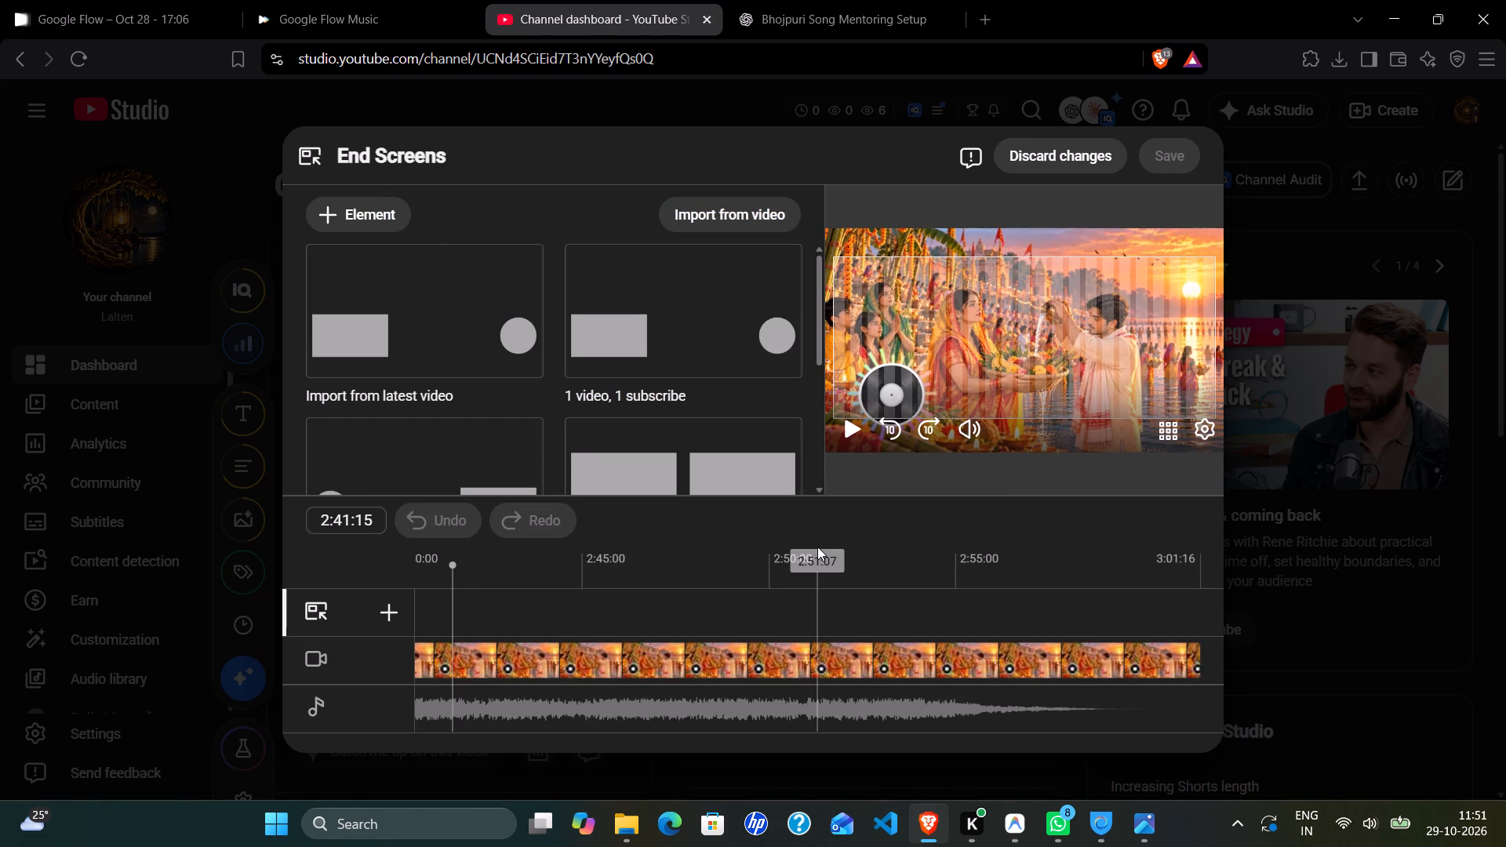
Step the playhead forward through the end screen timeline to 2:52:22.
key(Right)
key(Right)
key(Right)
key(Right)
key(Right)
key(Right)
key(Right)
key(Right)
key(Right)
key(Right)
key(Right)
key(Right)
key(Right)
key(Right)
key(Right)
key(Right)
key(Right)
key(Right)
key(Right)
key(Right)
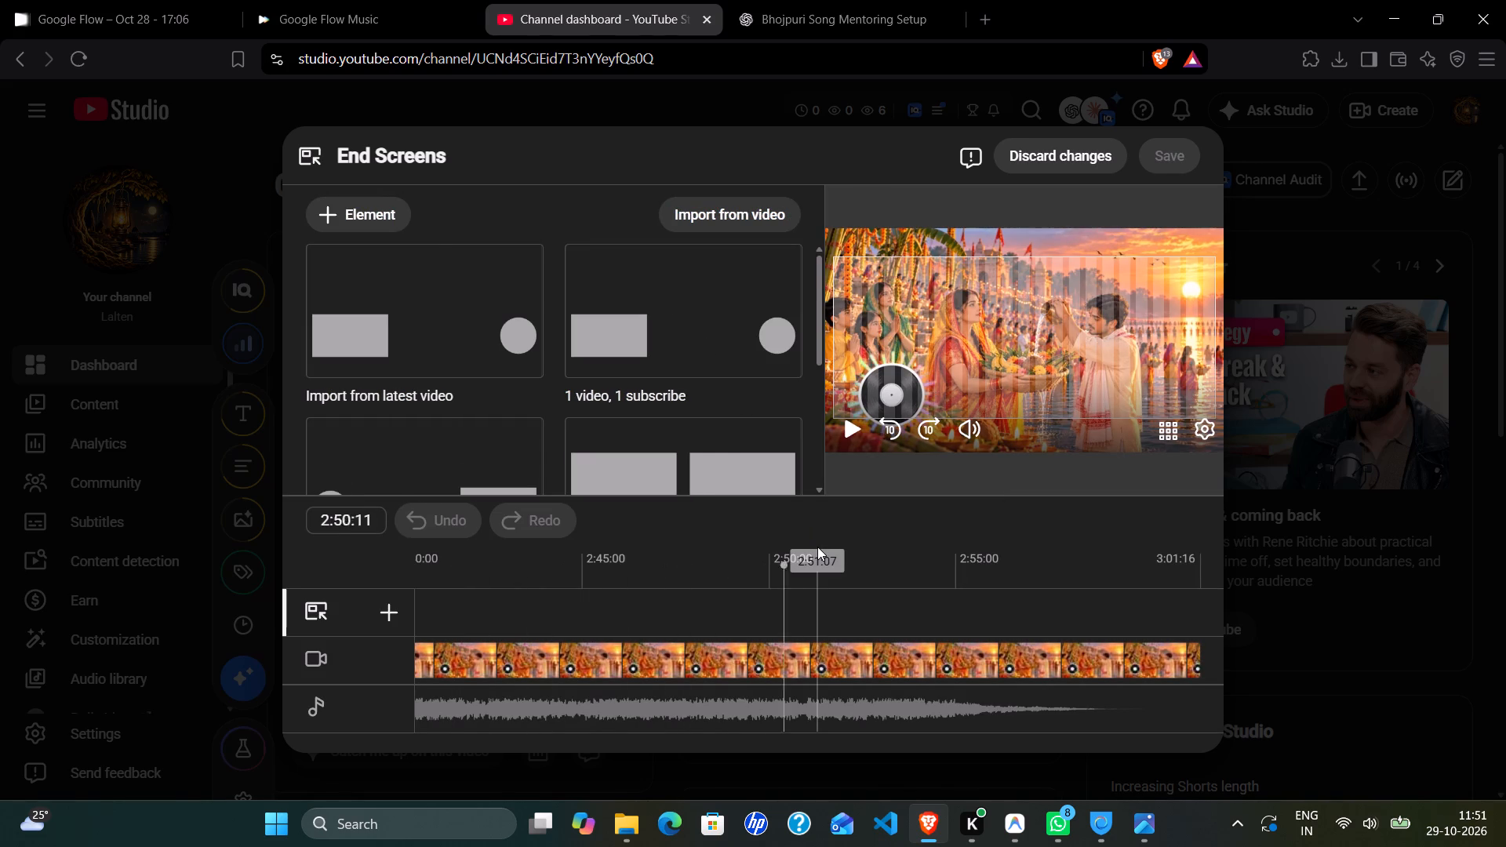
key(Right)
key(Right)
key(Right)
key(Right)
key(Right)
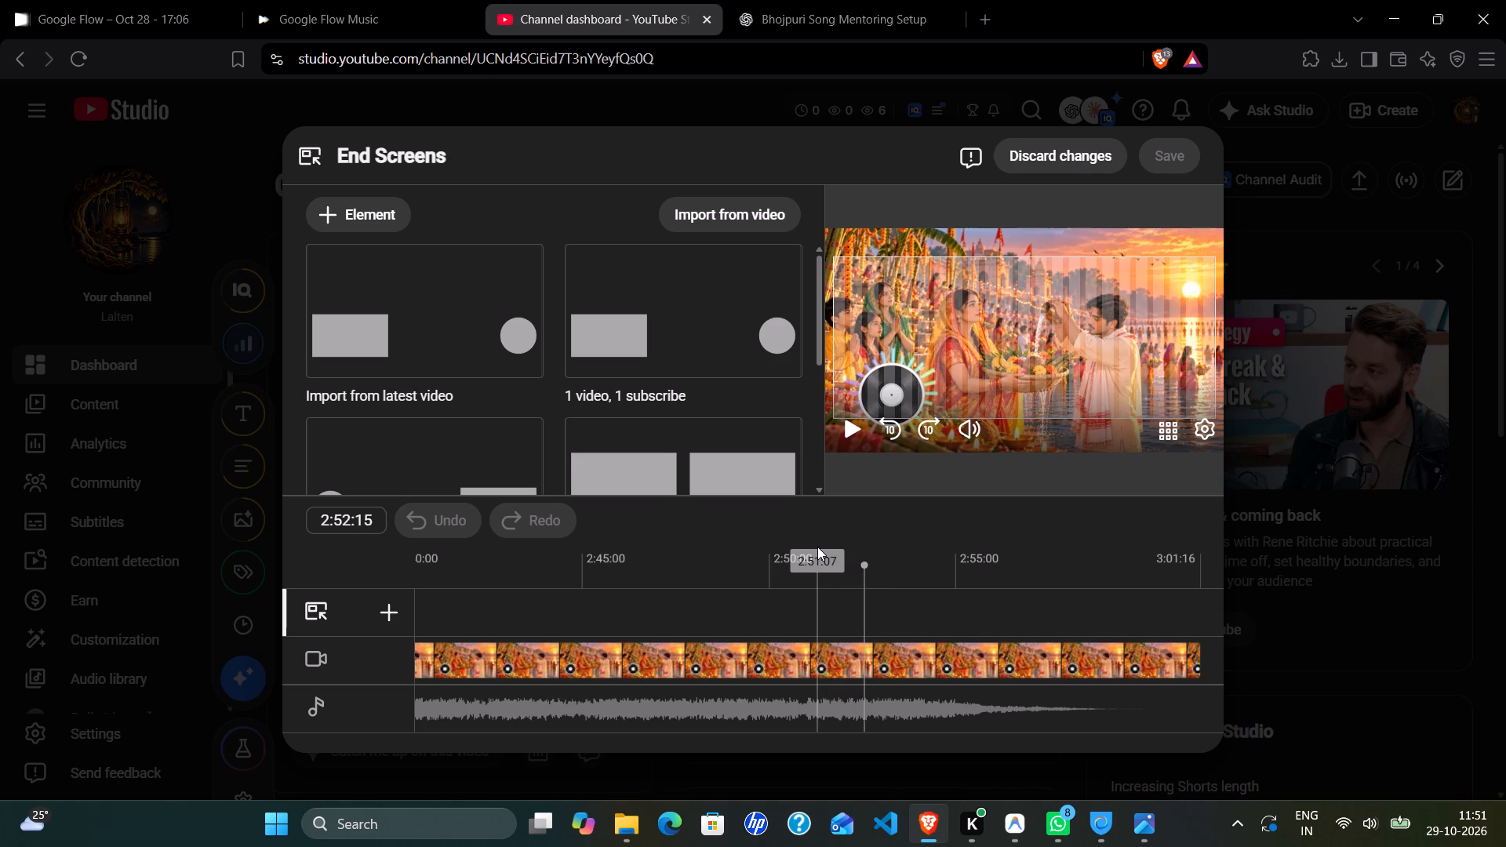
key(Right)
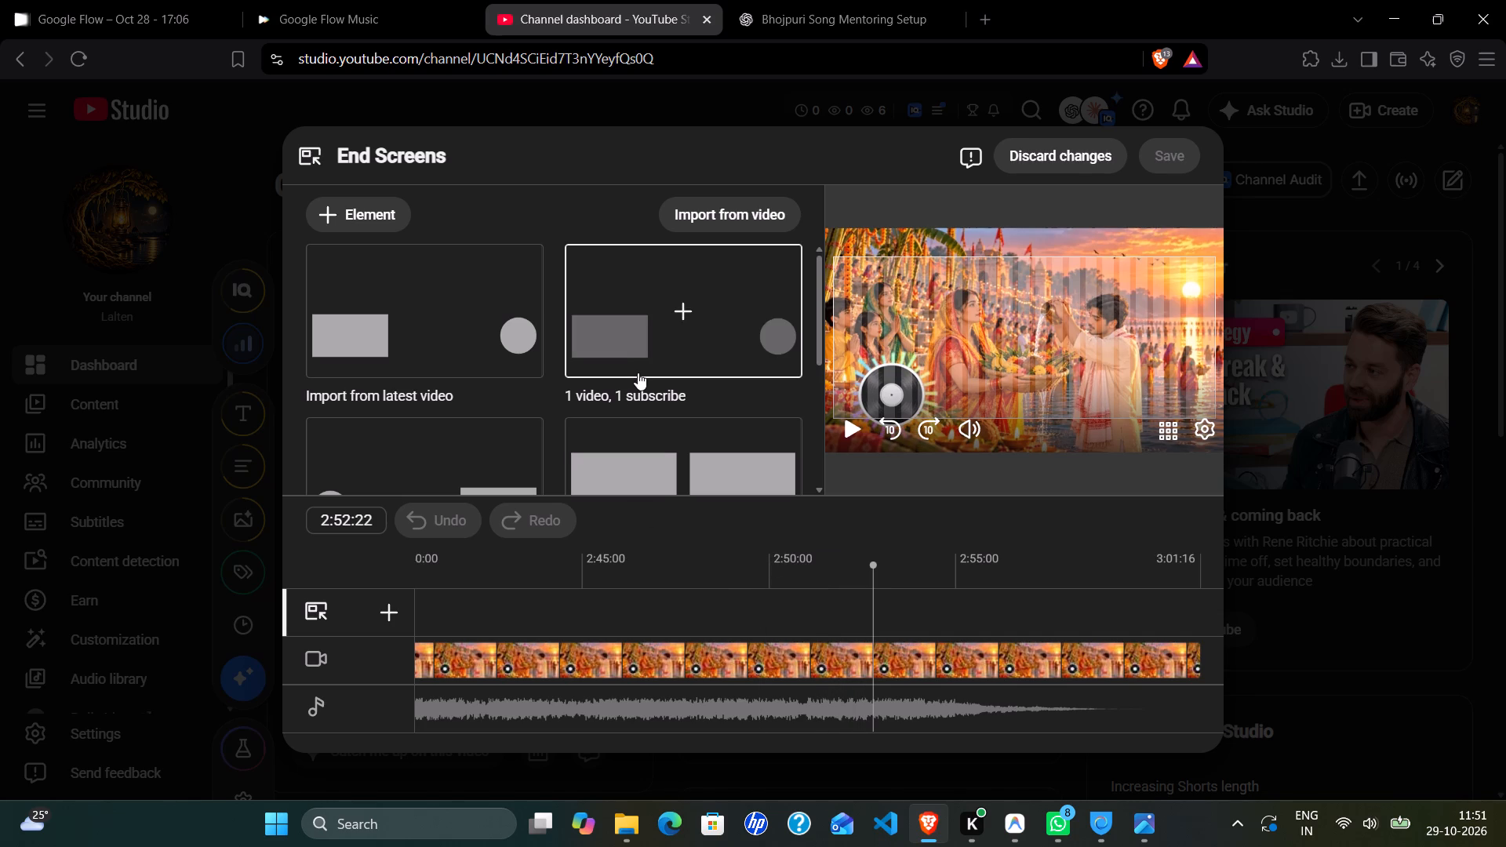
Apply the "Import from latest video" layout to the end screen.
click(510, 347)
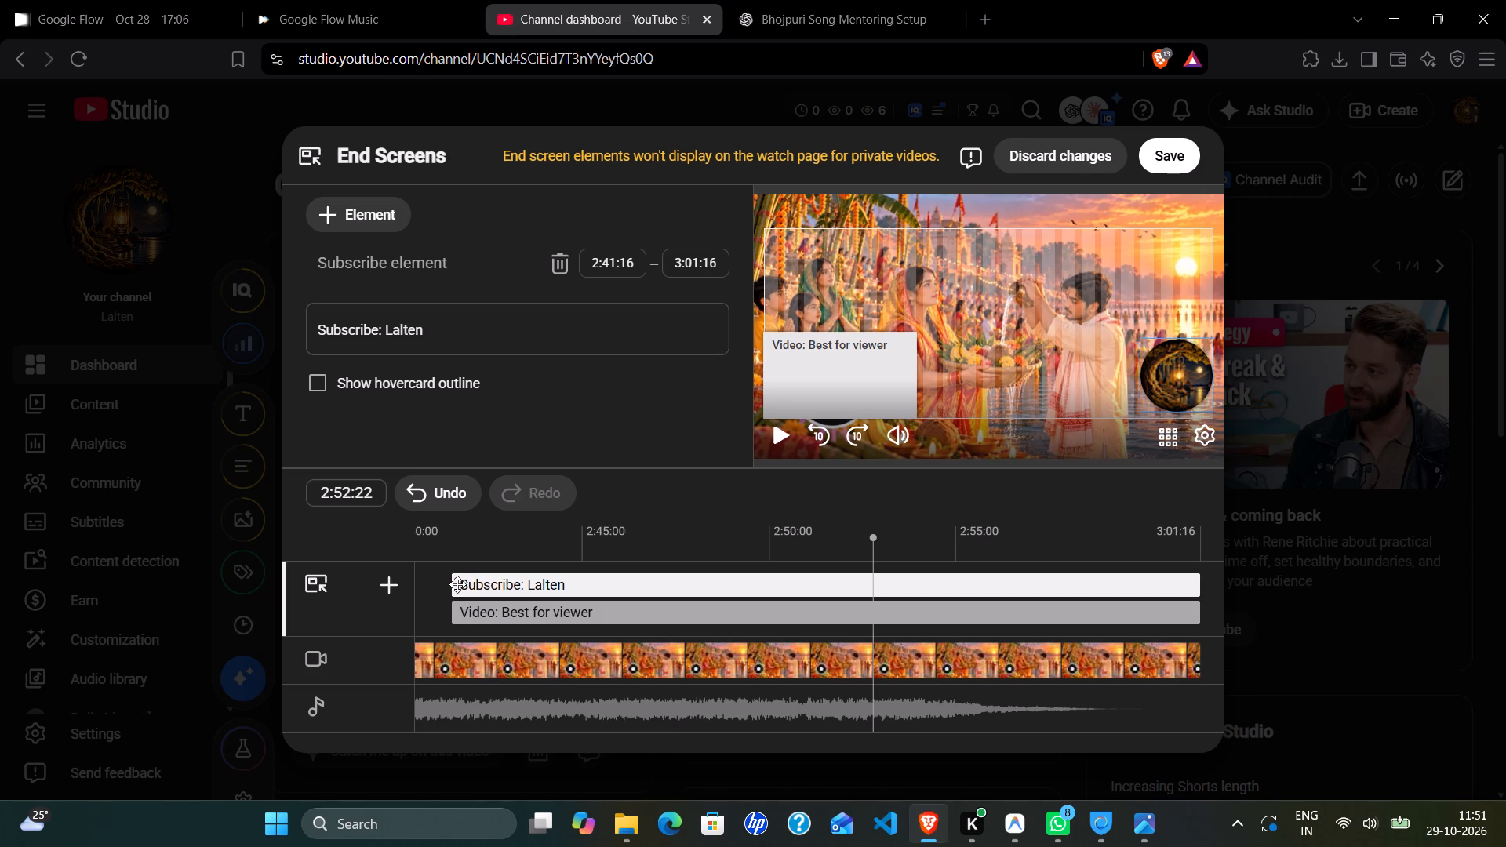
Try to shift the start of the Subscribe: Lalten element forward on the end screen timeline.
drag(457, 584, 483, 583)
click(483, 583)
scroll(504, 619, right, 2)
Save the end screen.
click(1159, 155)
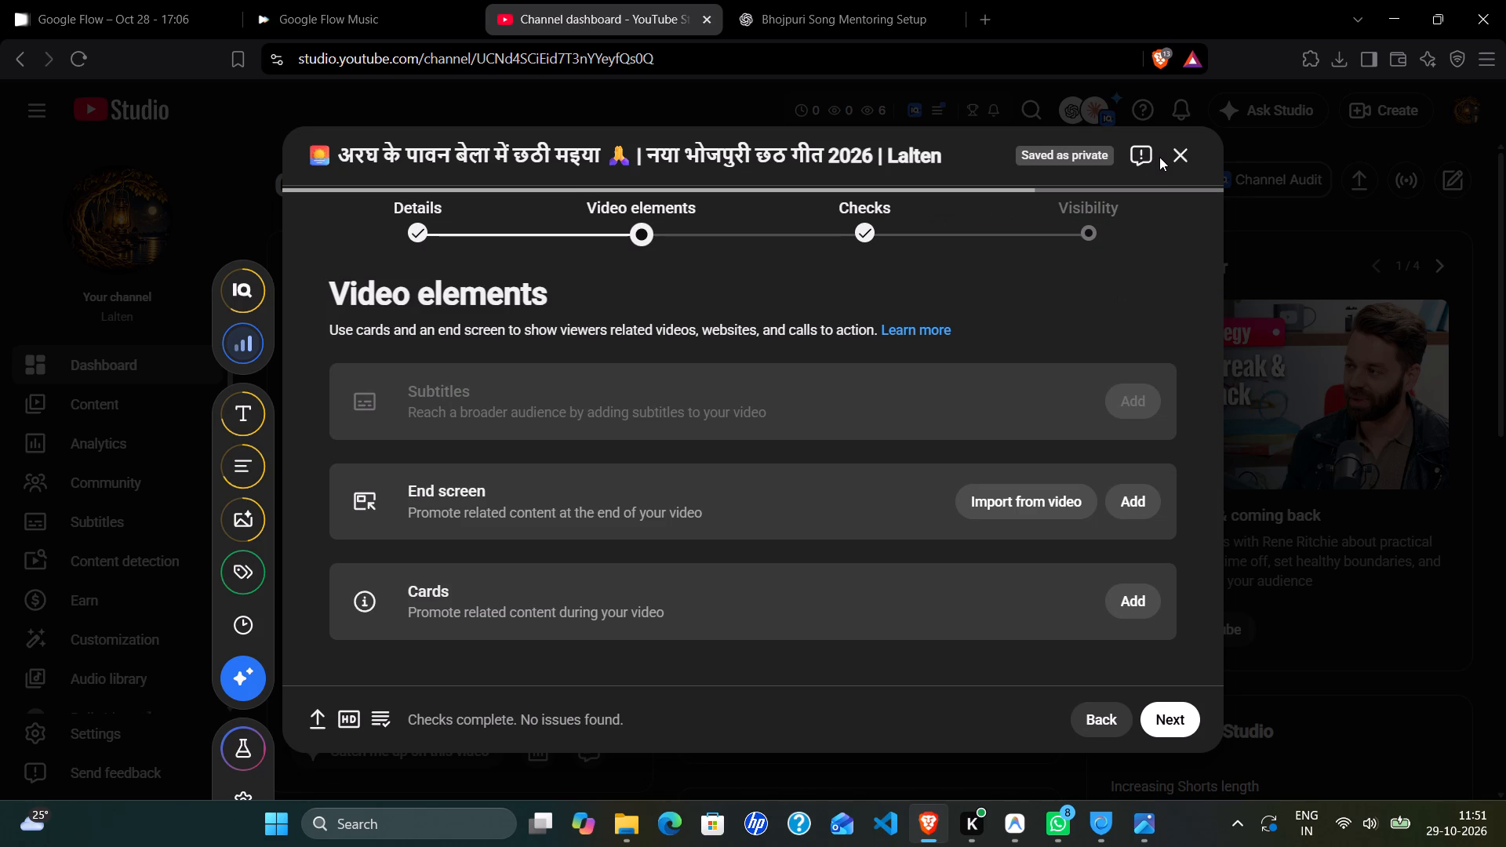
Go to the Visibility stage of the video upload.
click(1071, 217)
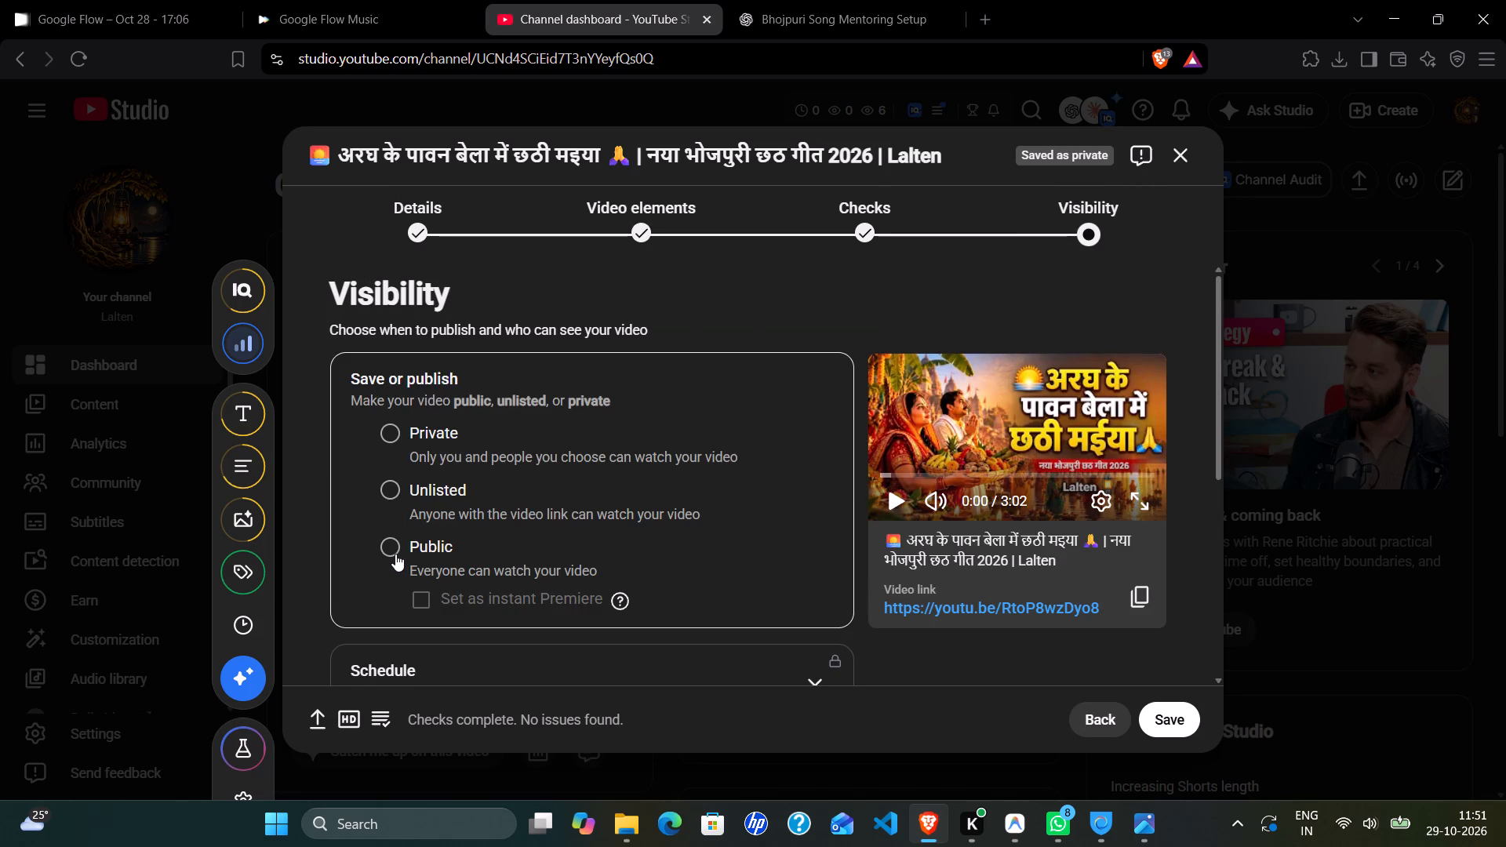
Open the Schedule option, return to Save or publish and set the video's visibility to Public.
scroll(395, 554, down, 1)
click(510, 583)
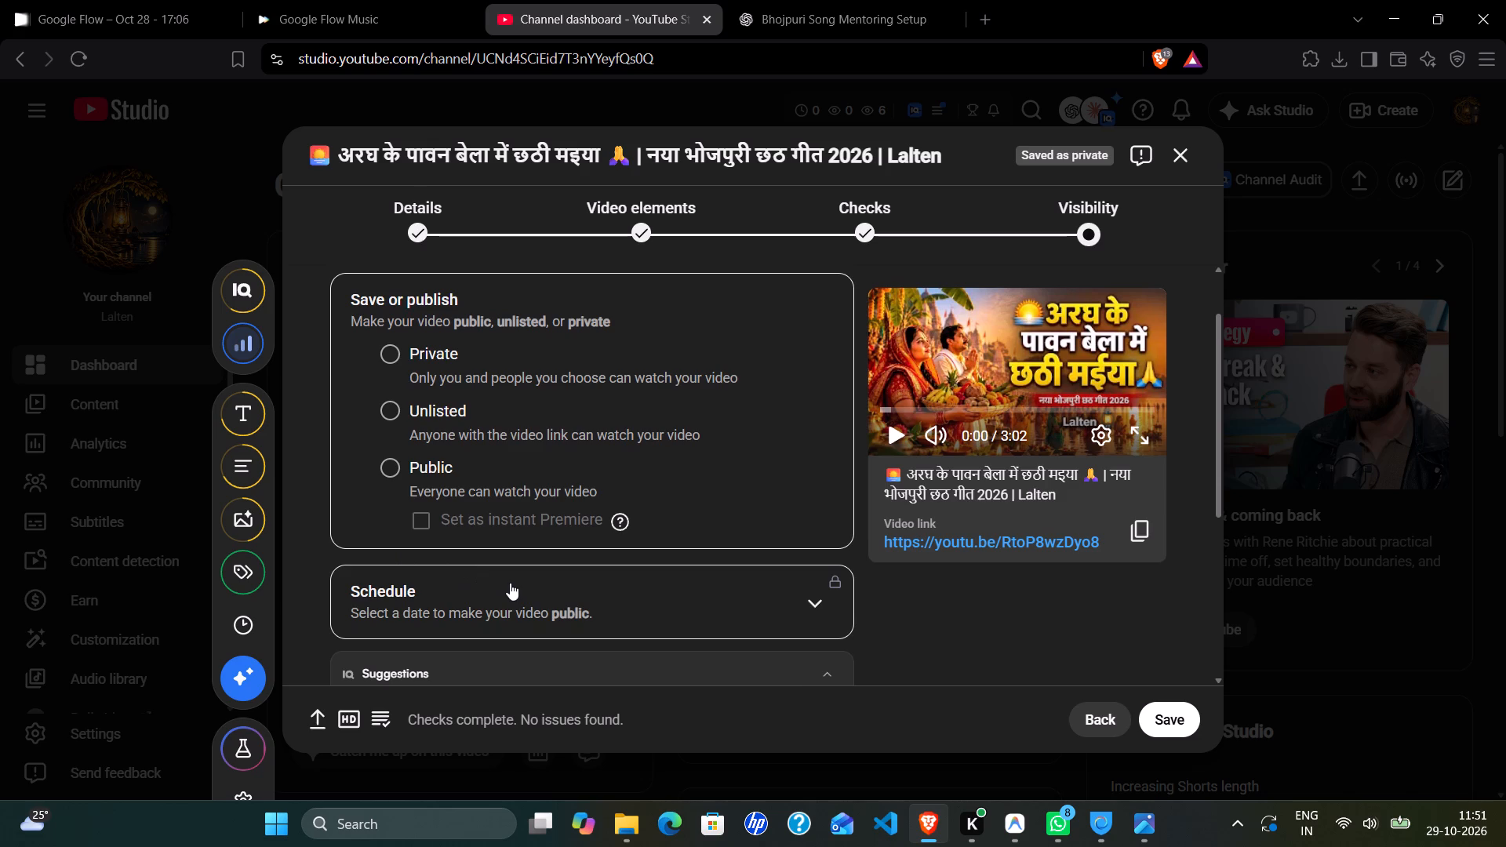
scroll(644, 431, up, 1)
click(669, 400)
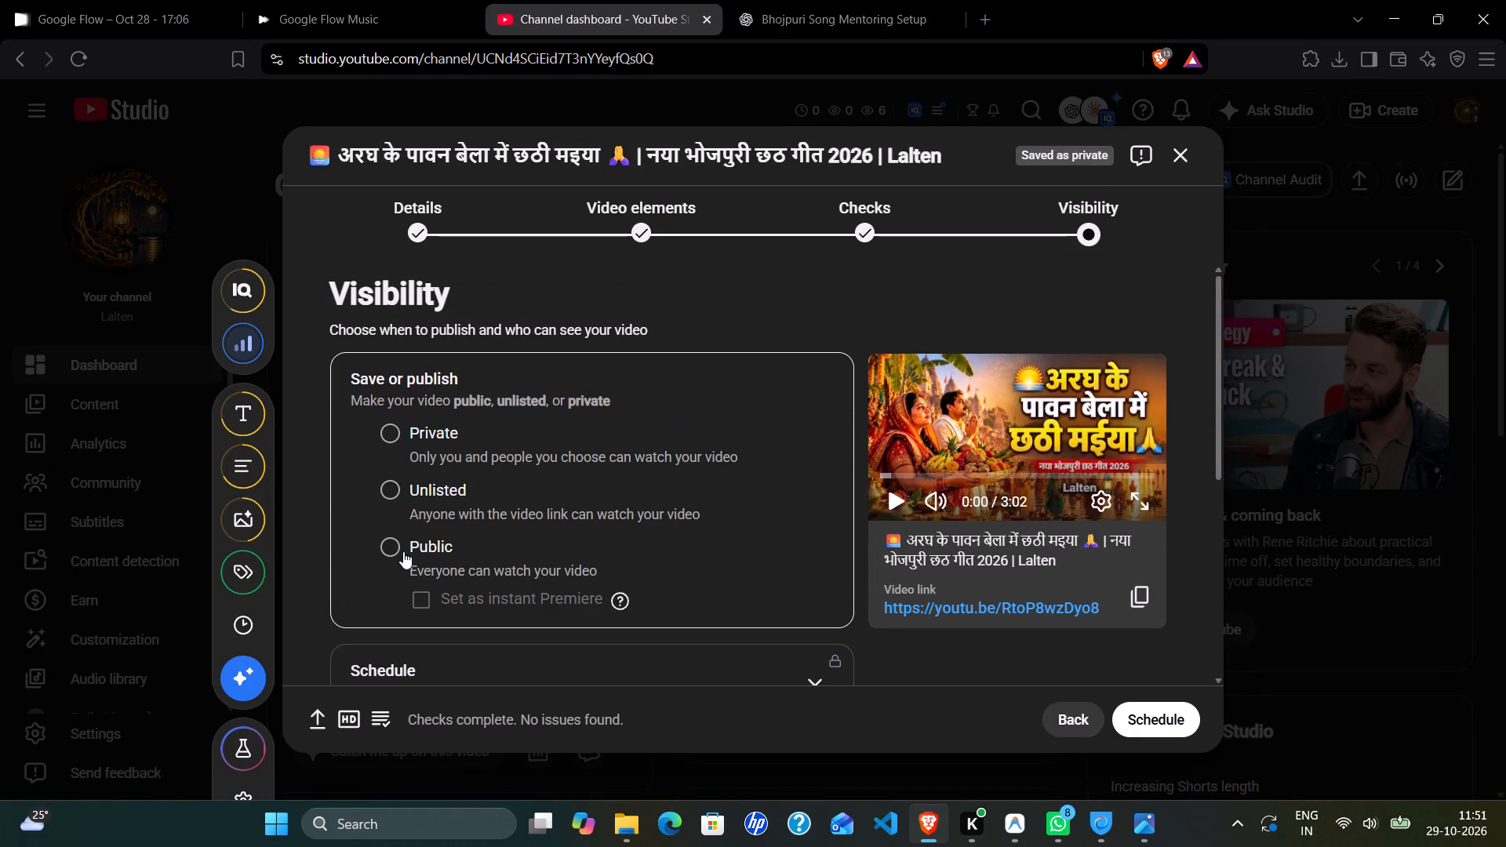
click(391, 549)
Switch the video's publishing option to Schedule.
scroll(622, 520, down, 1)
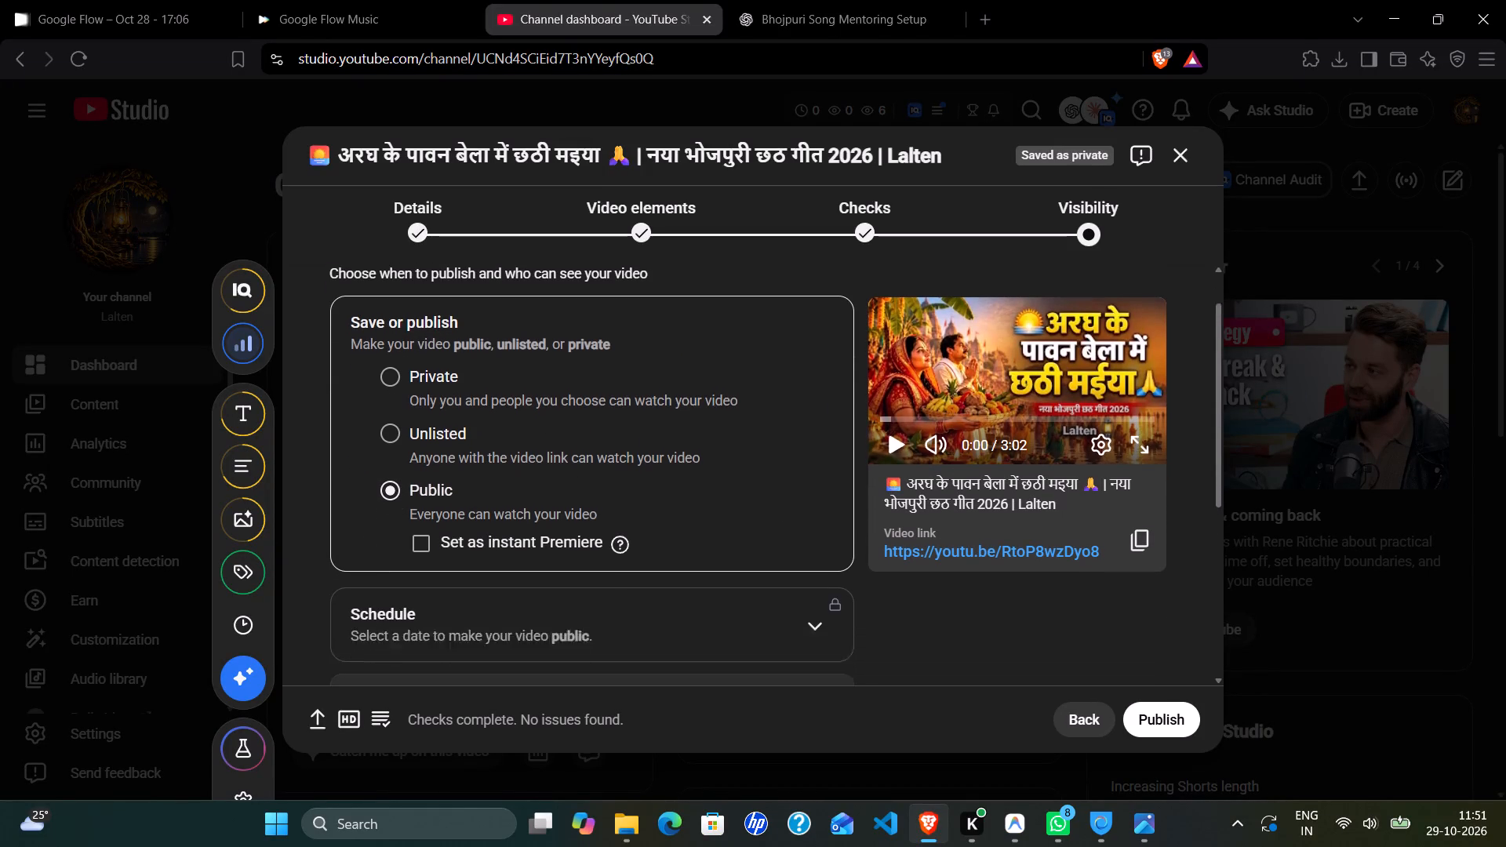
scroll(622, 520, down, 3)
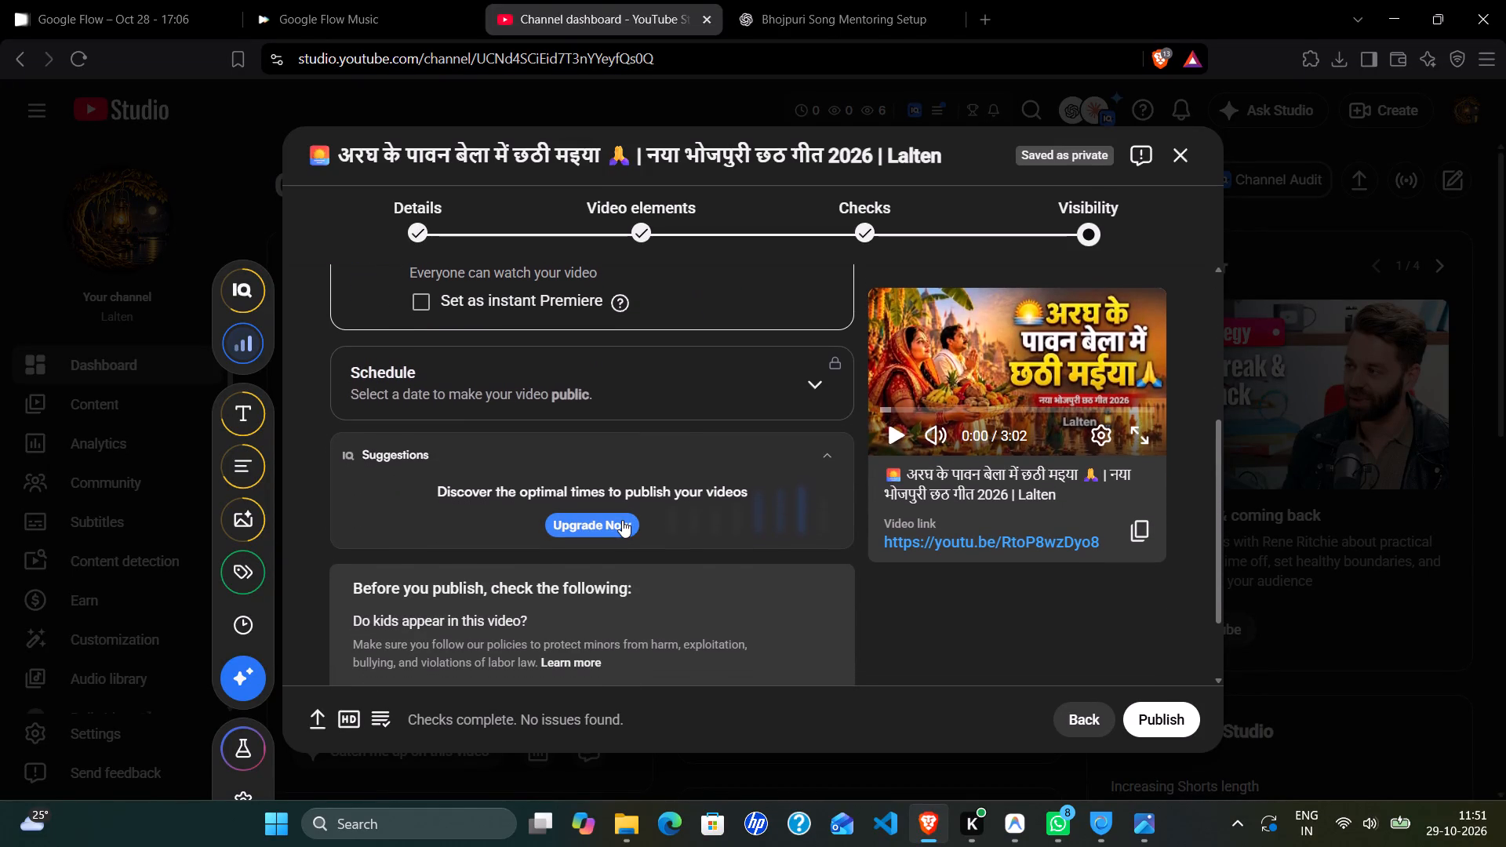
click(778, 392)
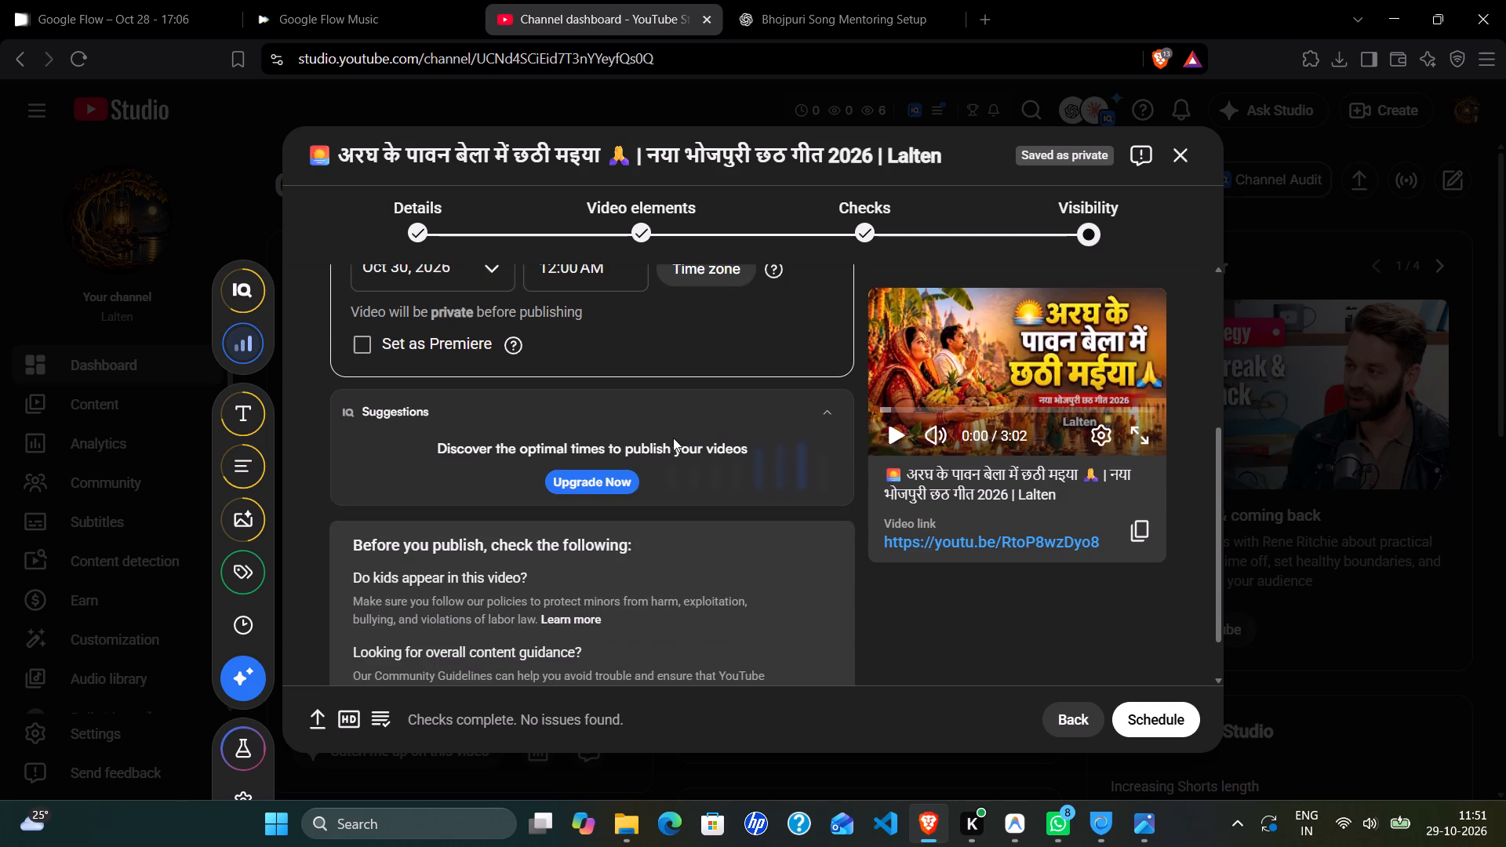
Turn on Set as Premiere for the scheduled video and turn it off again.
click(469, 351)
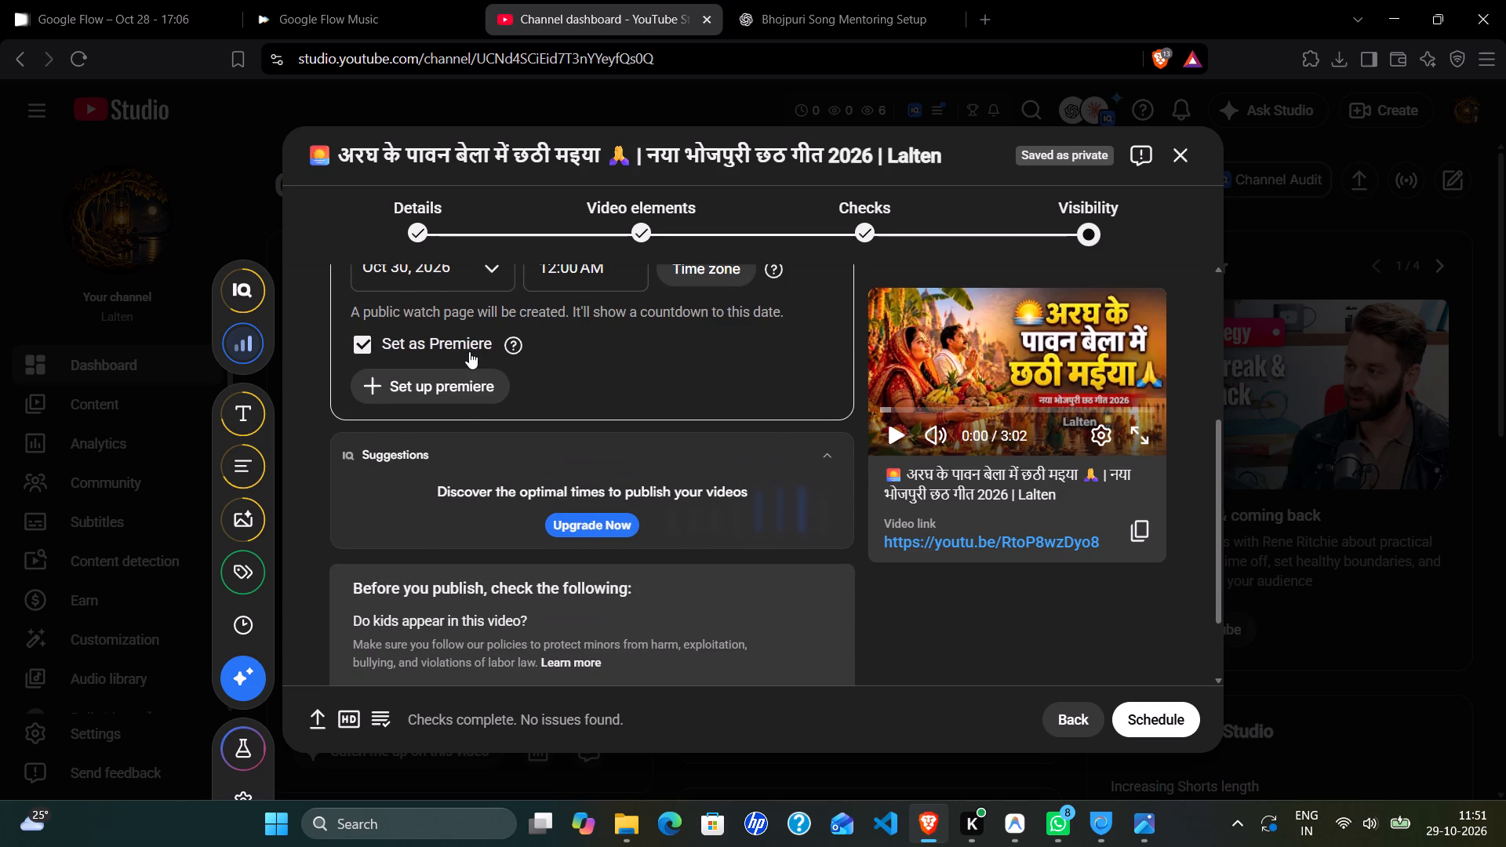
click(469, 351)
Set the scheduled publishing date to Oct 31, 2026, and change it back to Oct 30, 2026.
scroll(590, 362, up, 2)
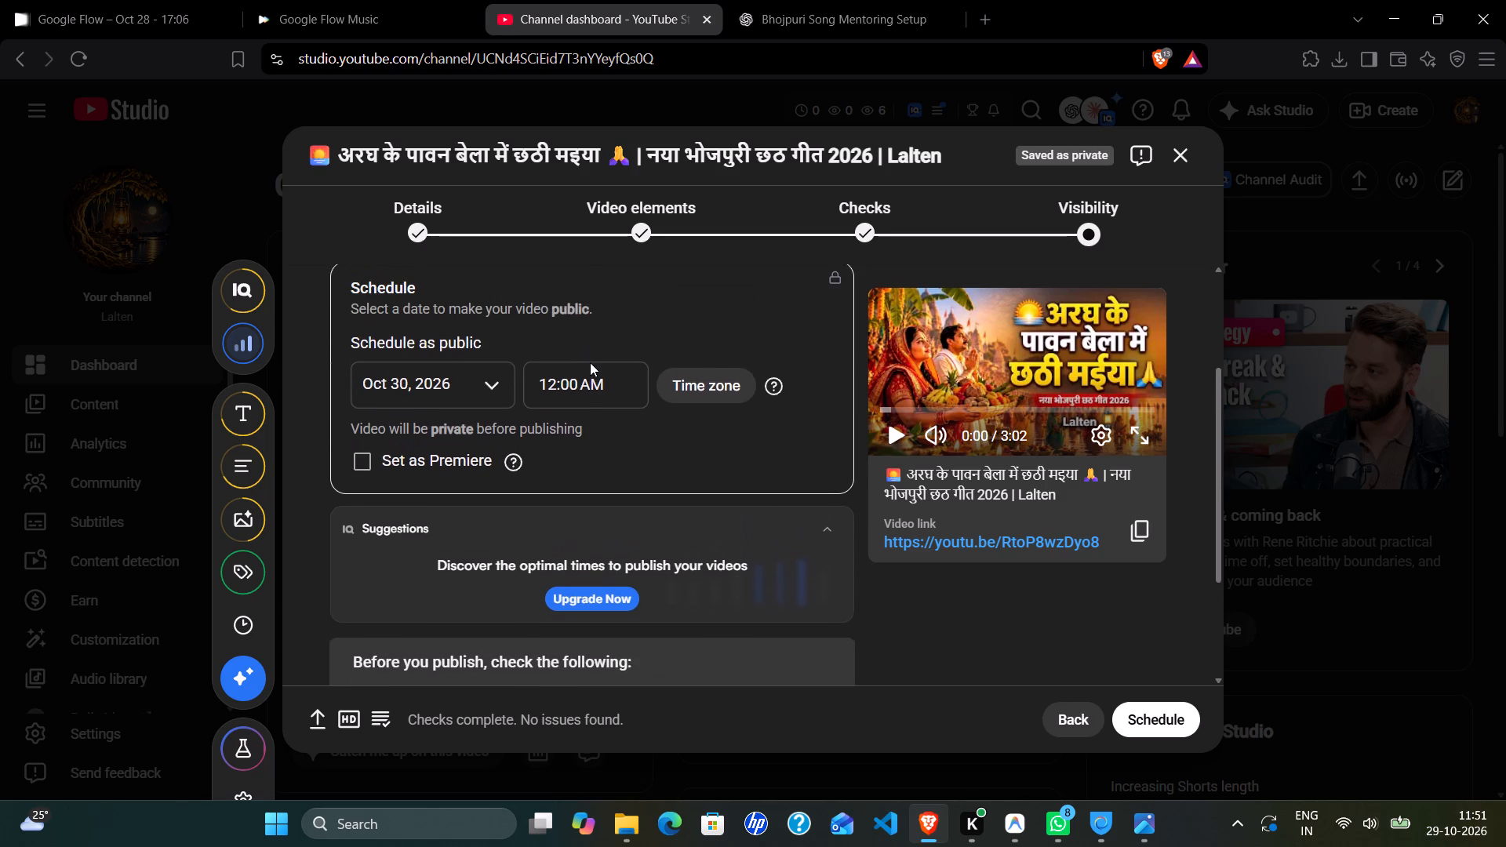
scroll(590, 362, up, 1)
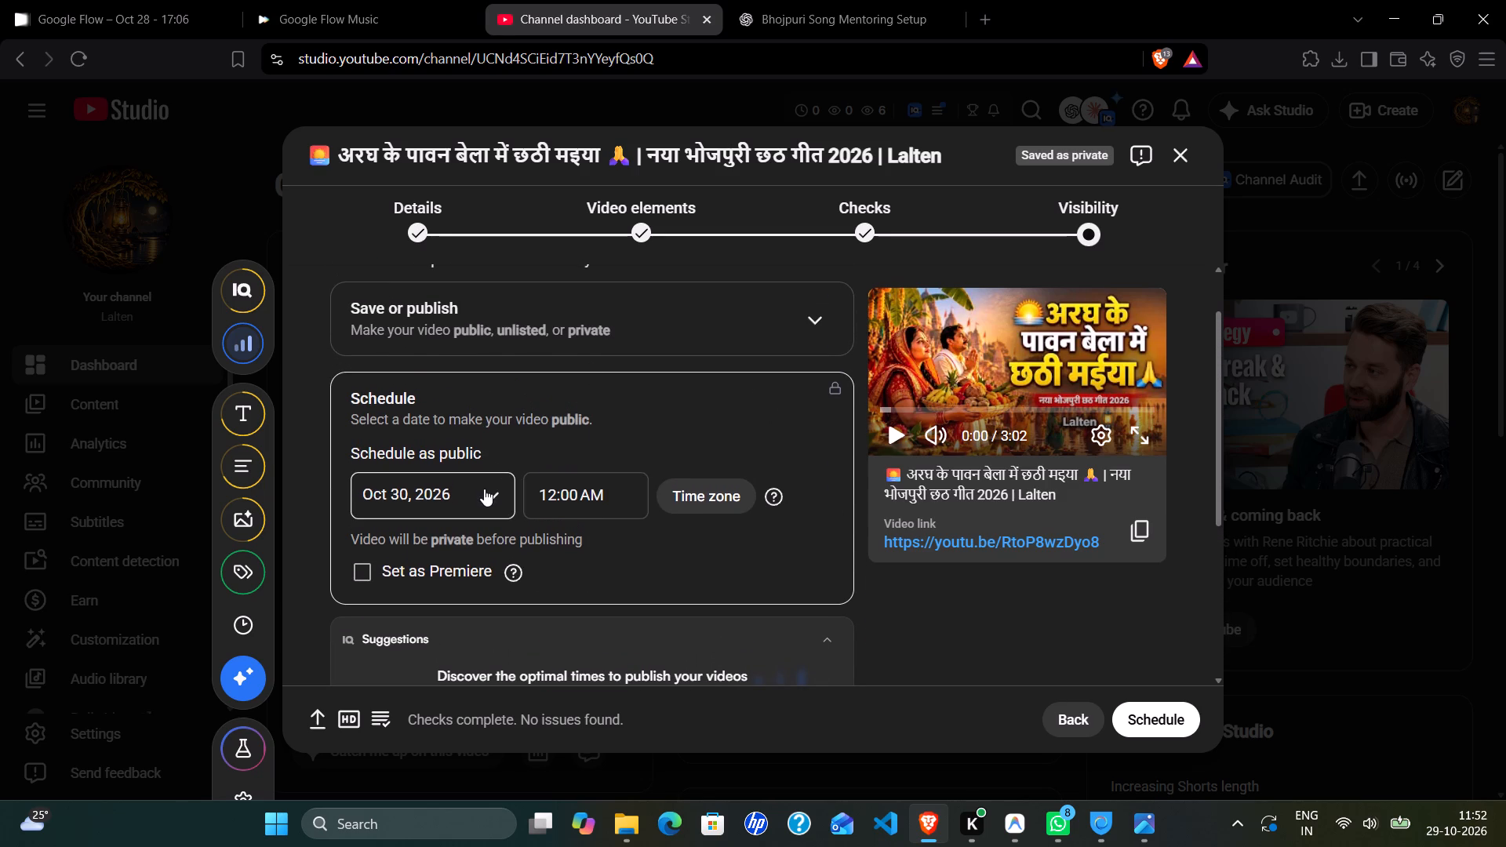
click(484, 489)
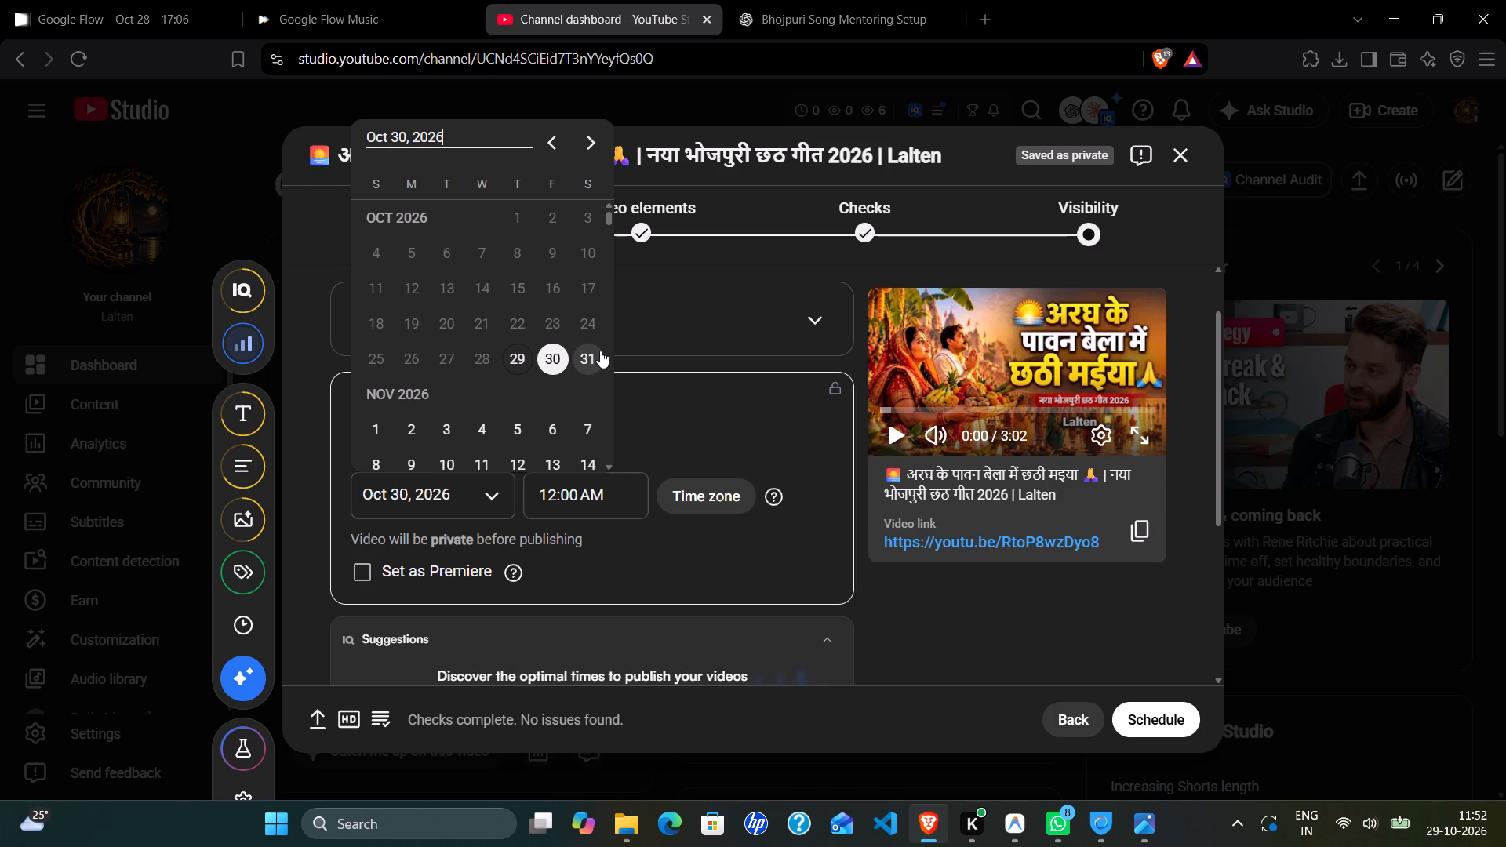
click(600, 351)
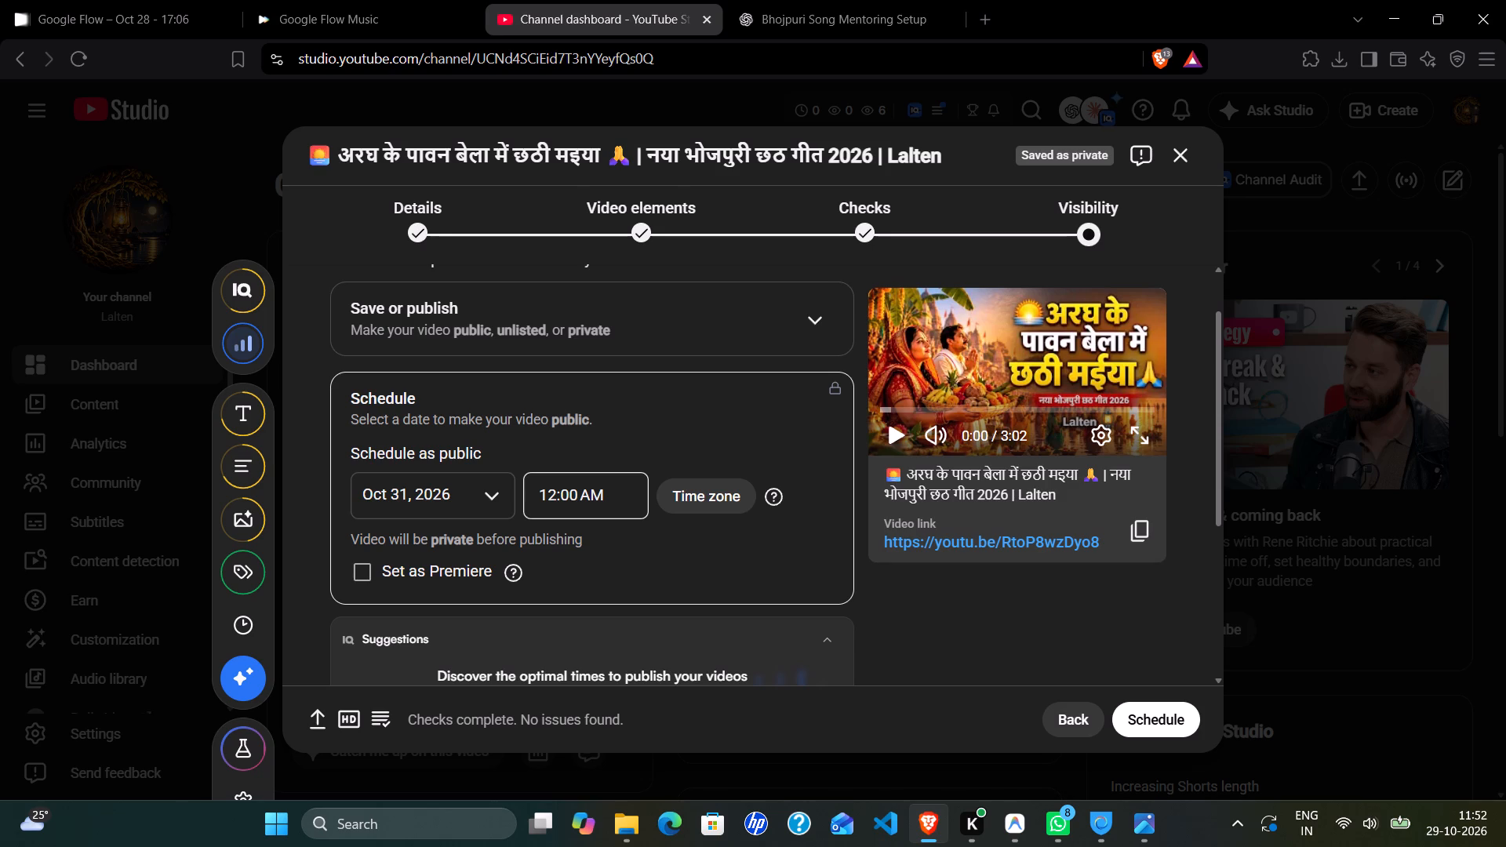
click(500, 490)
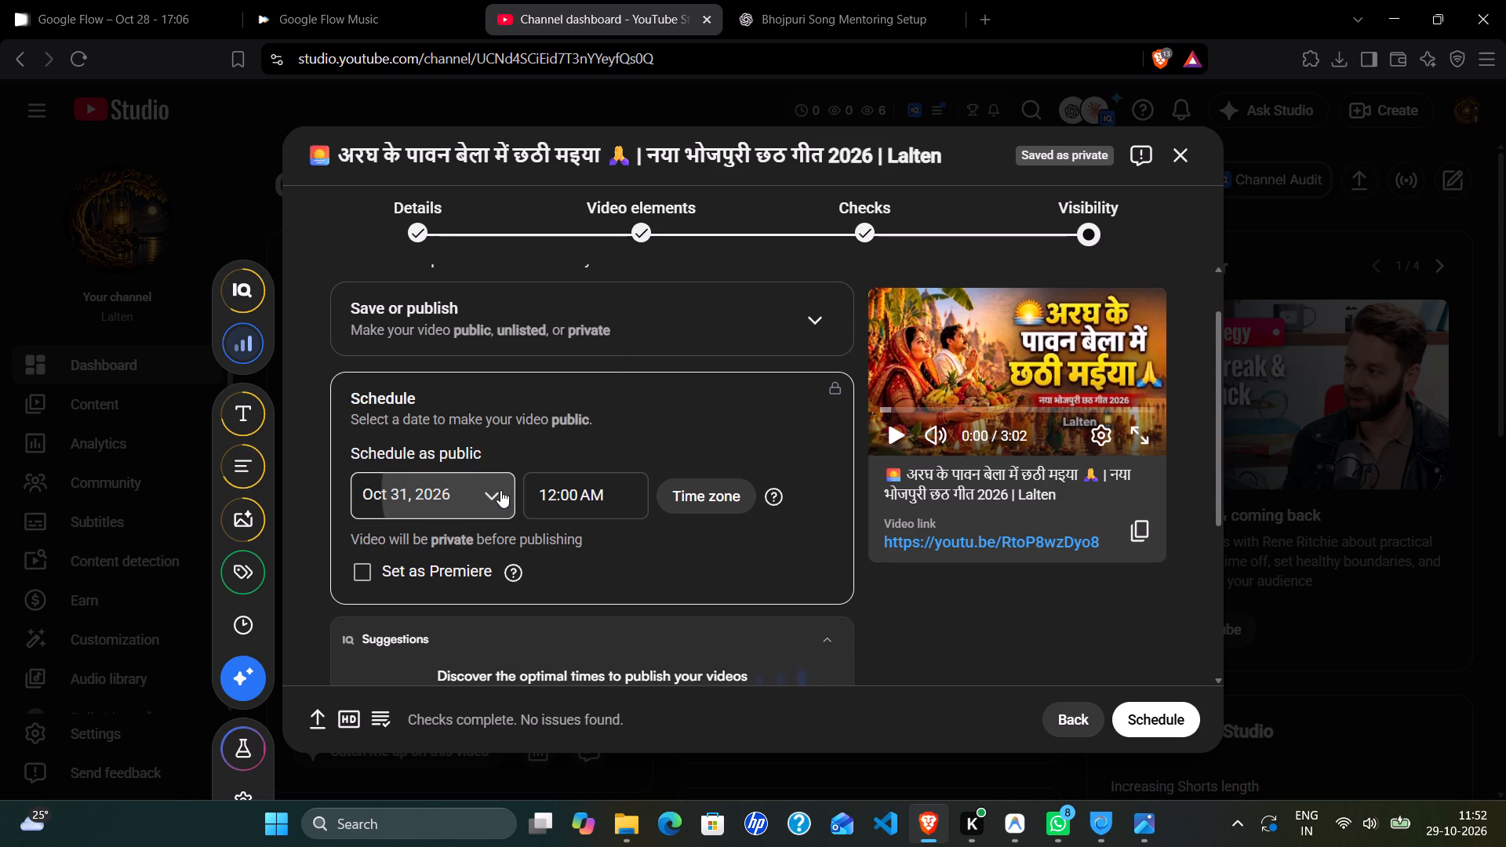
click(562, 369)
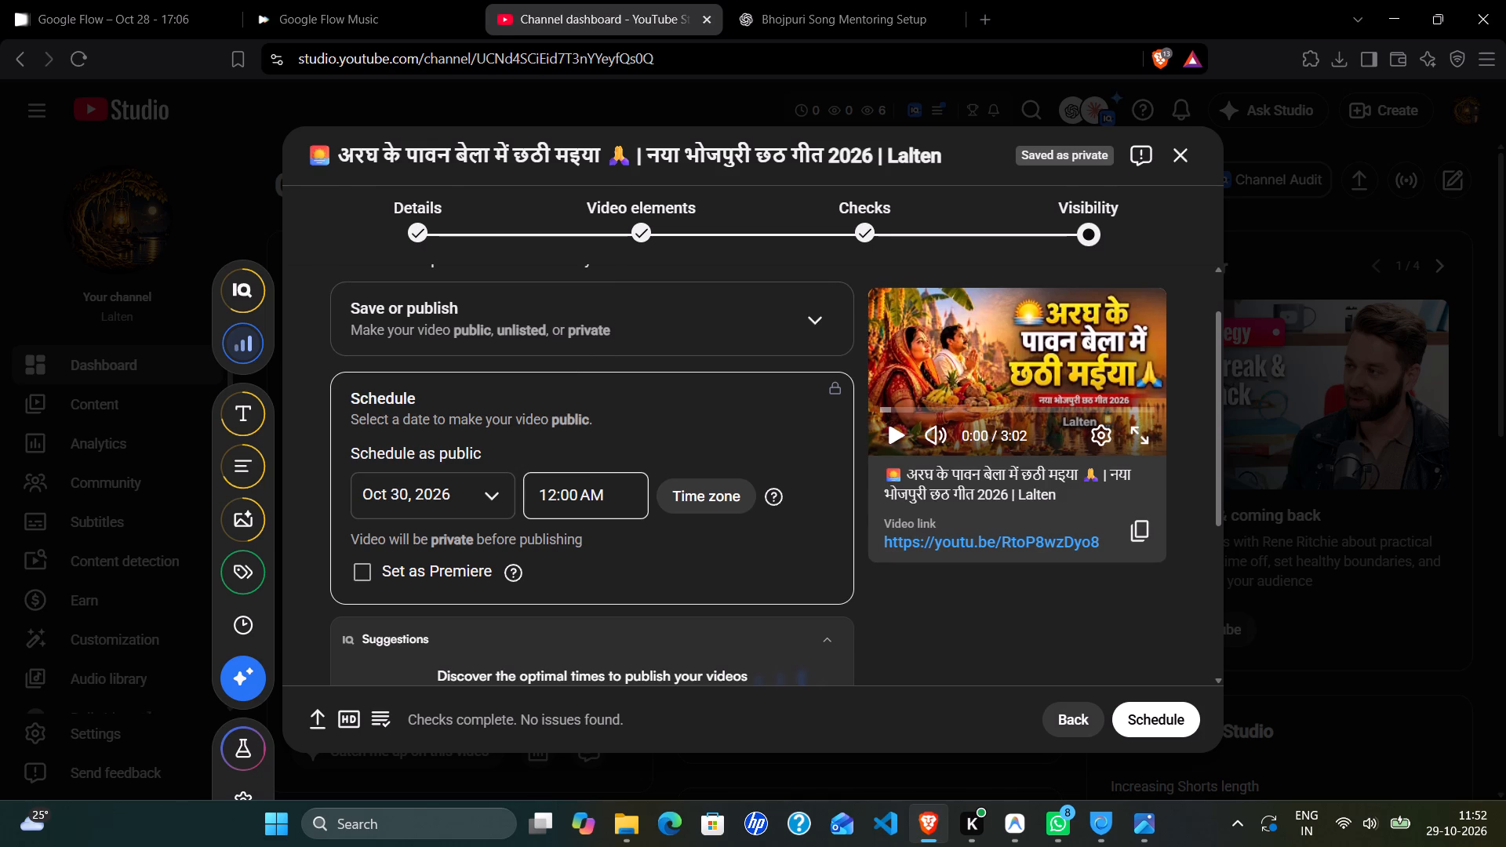
Look through the available time zones for the scheduled publishing, keeping the current selection.
click(693, 502)
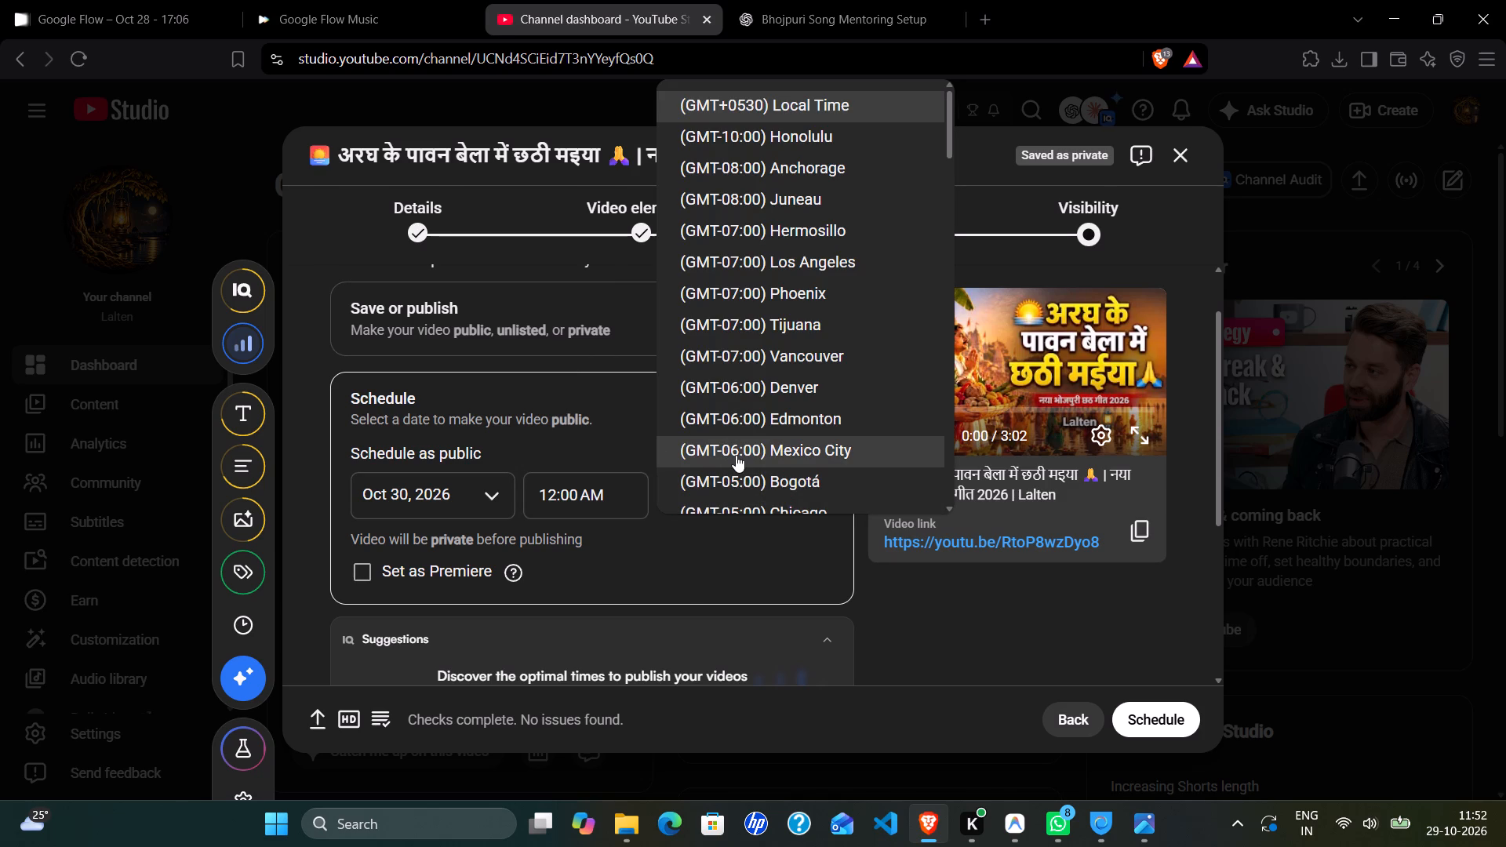
scroll(736, 455, down, 1)
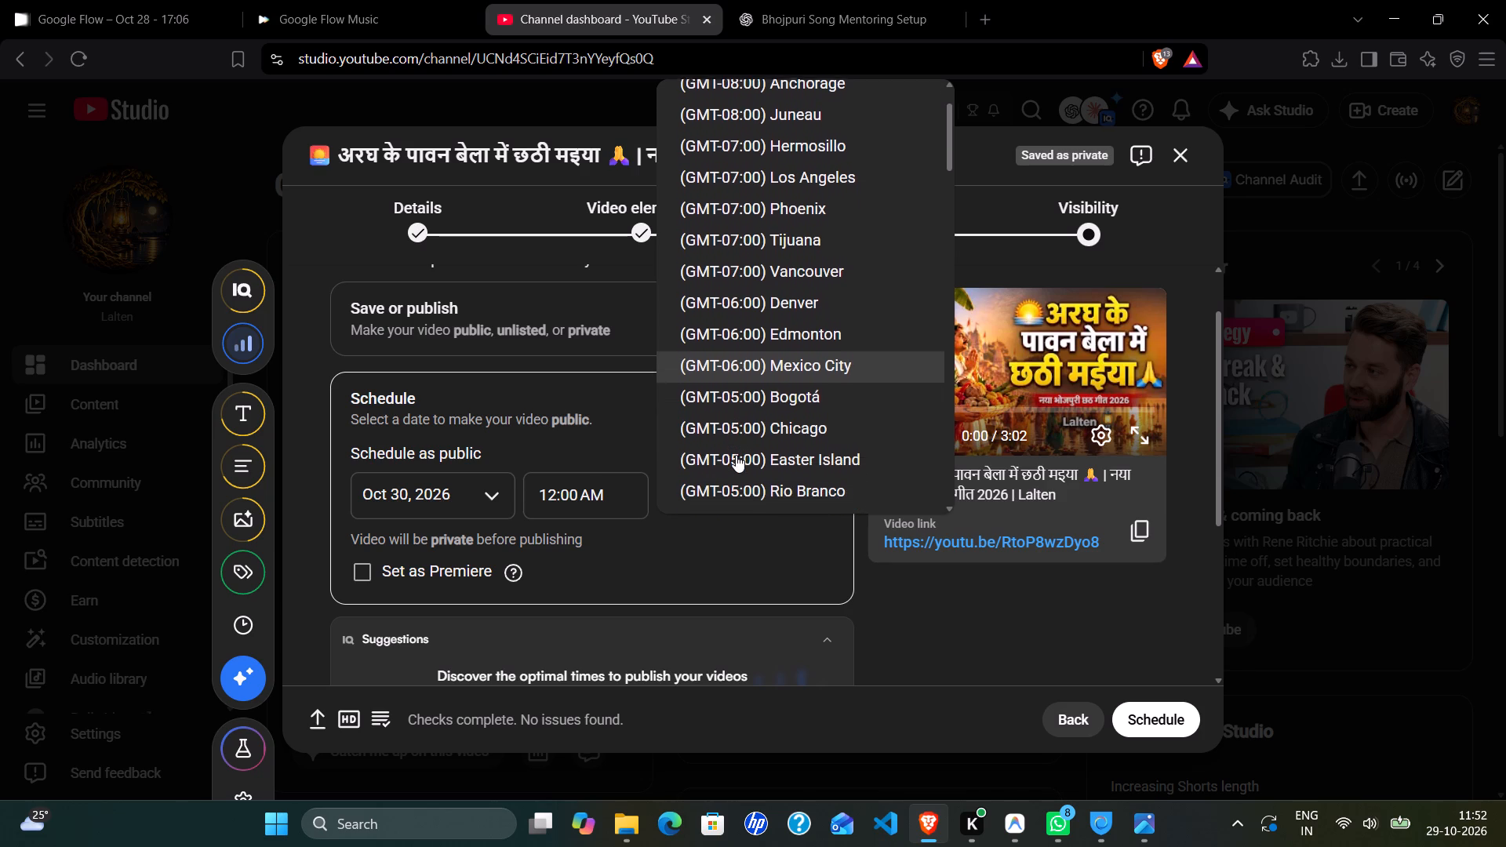
scroll(736, 455, down, 4)
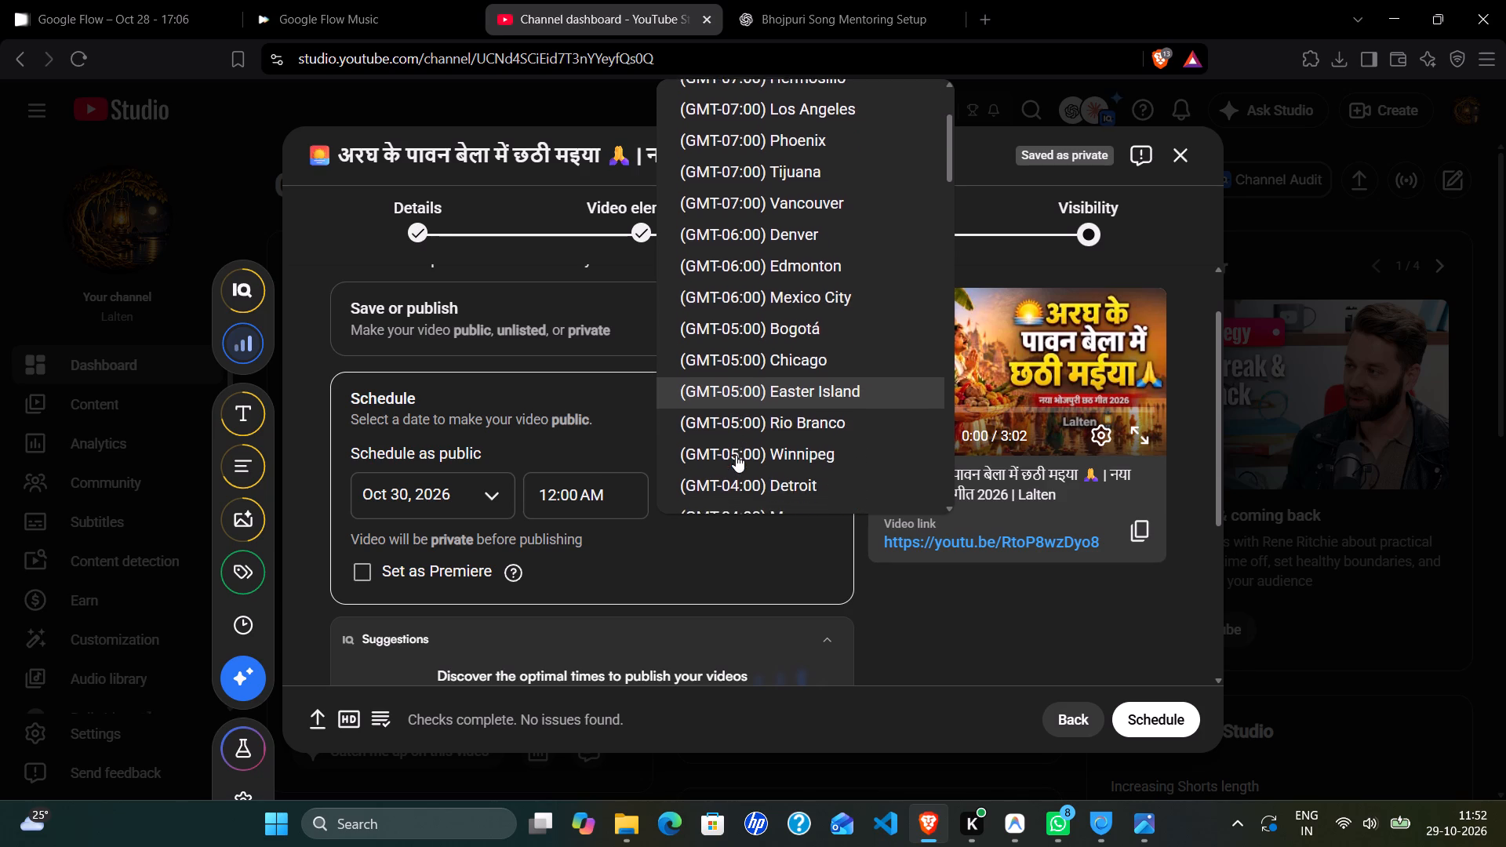
scroll(736, 455, down, 4)
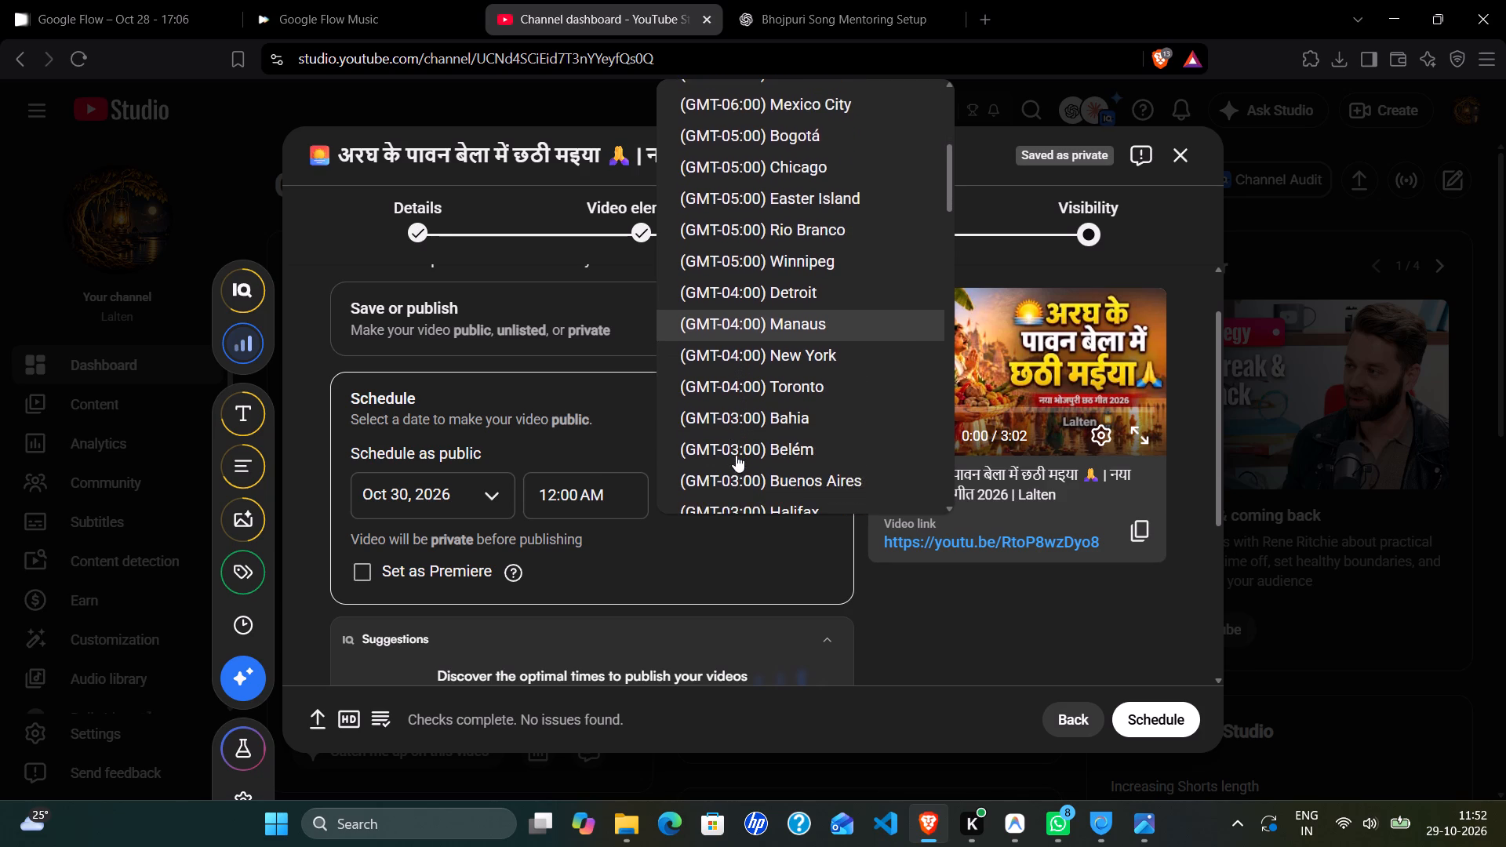
scroll(736, 455, up, 2)
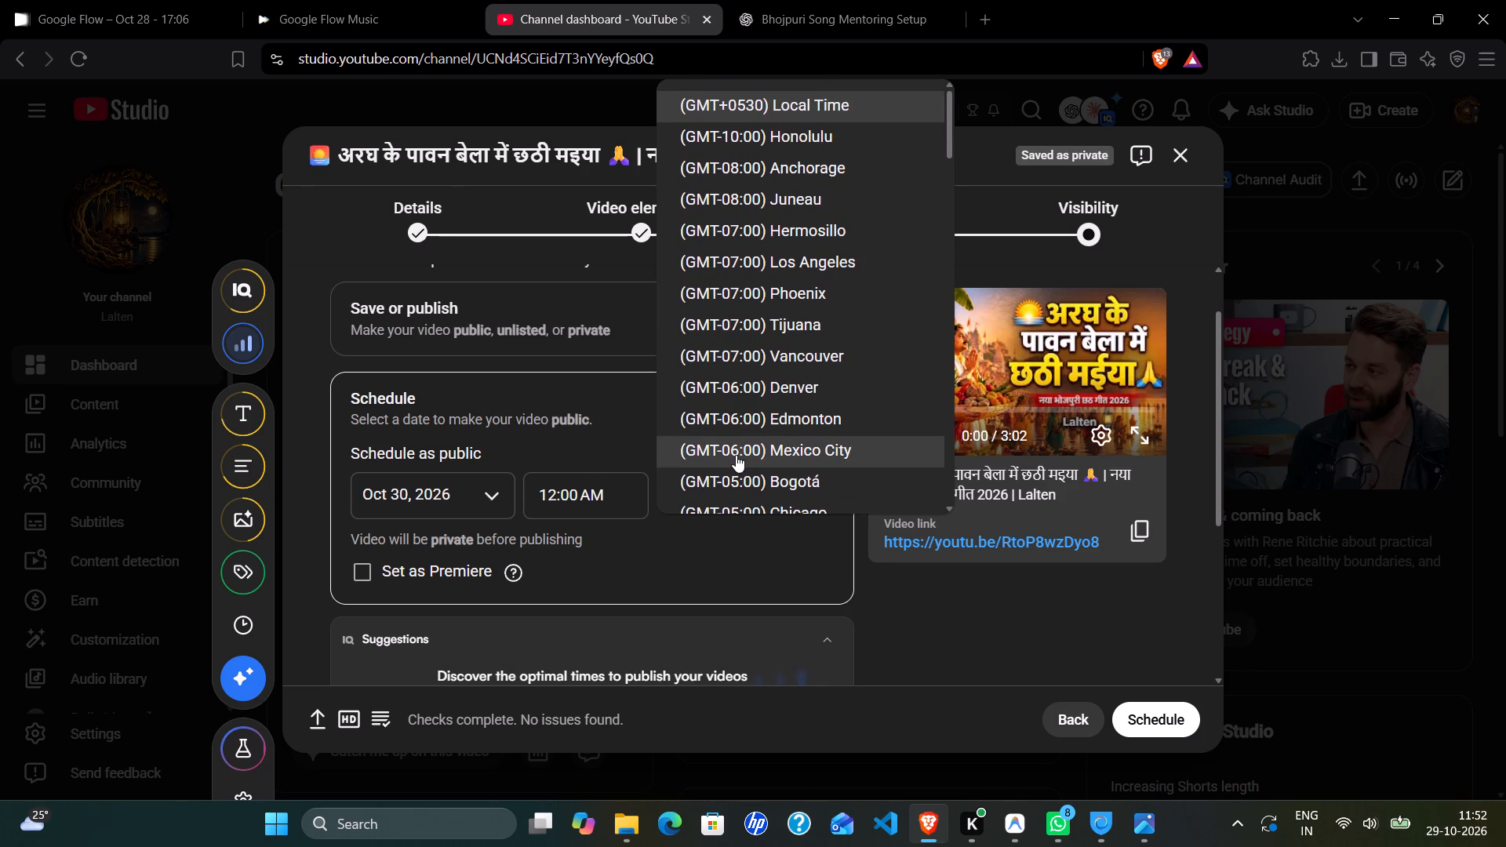
scroll(736, 455, up, 1)
click(658, 577)
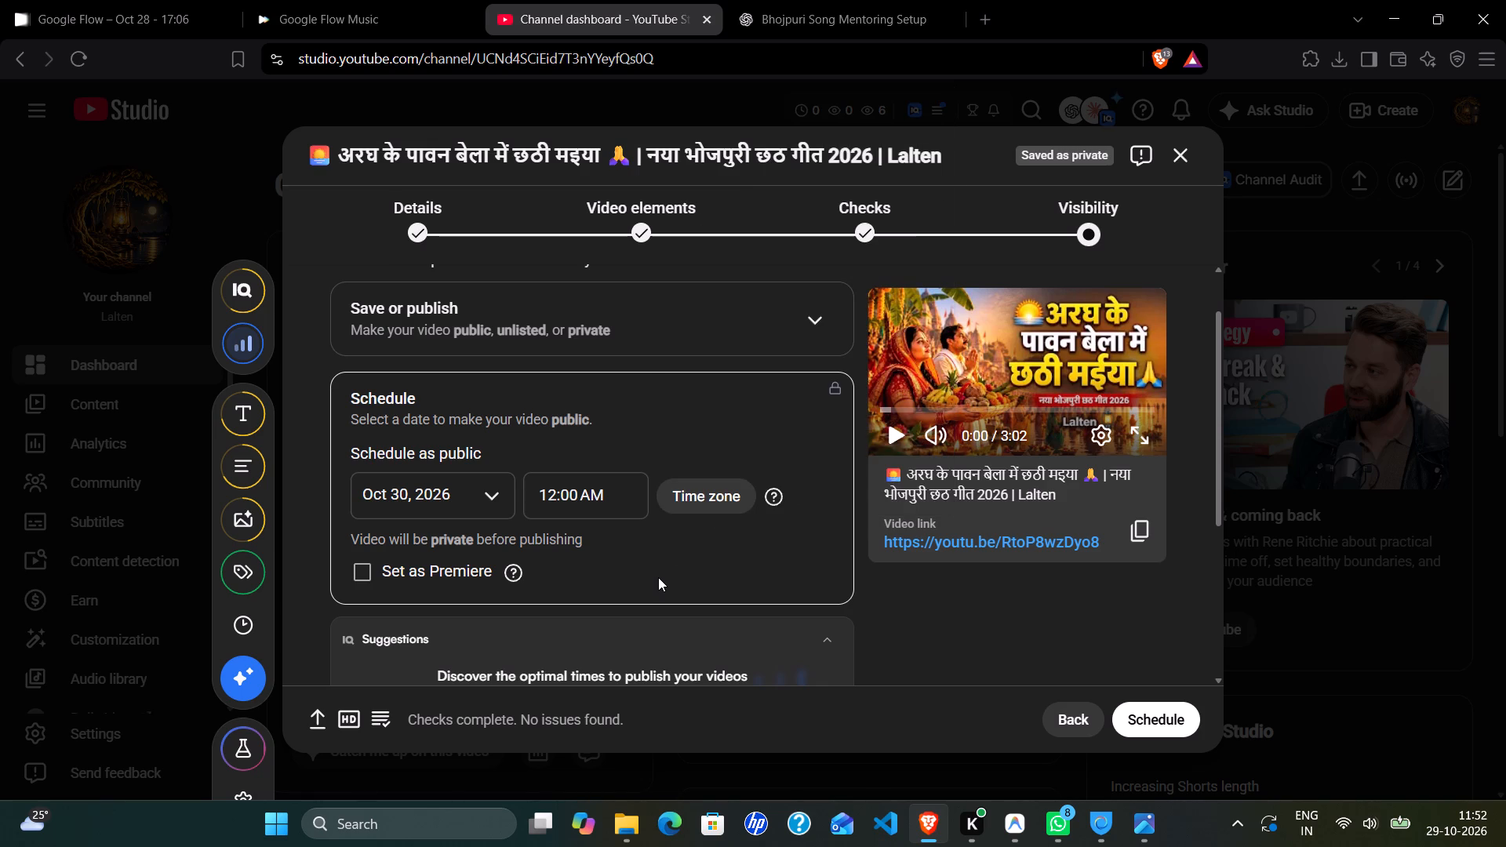
Look through the available publishing times for the Oct 30, 2026 schedule without picking a different one.
drag(766, 504, 653, 525)
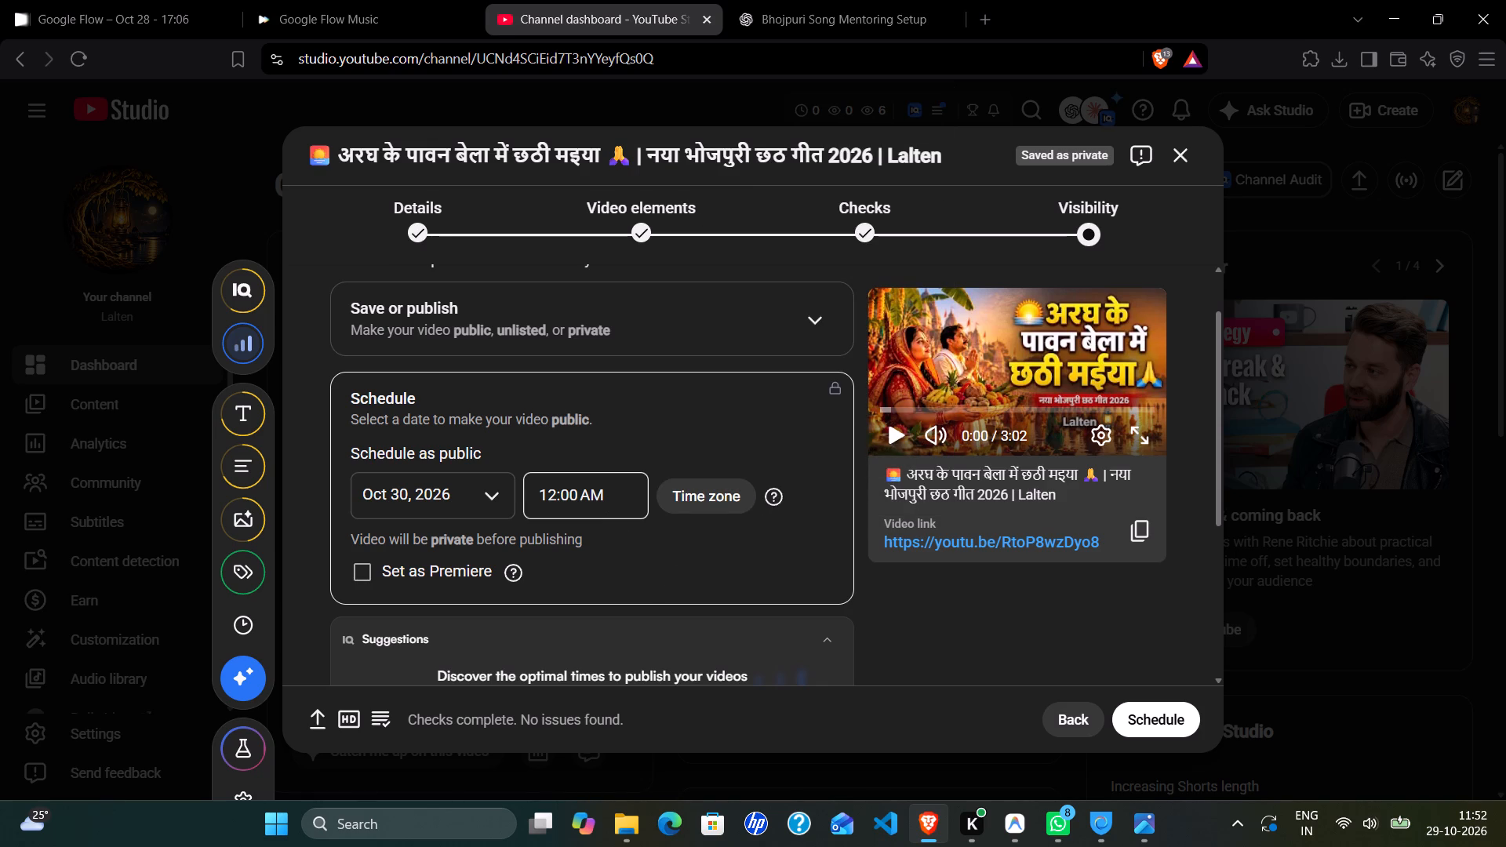
click(618, 500)
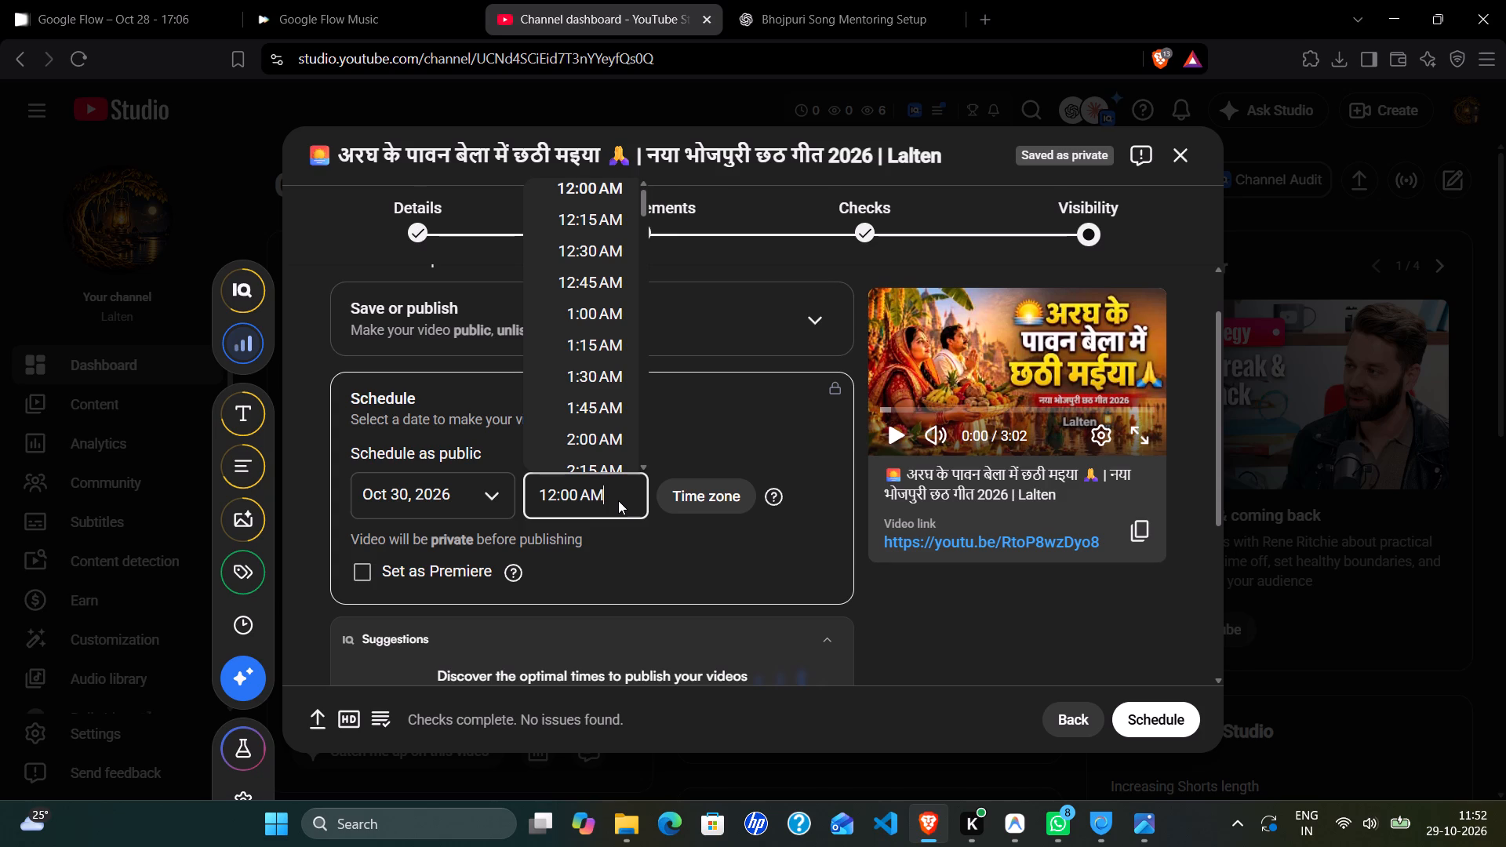
scroll(555, 333, down, 2)
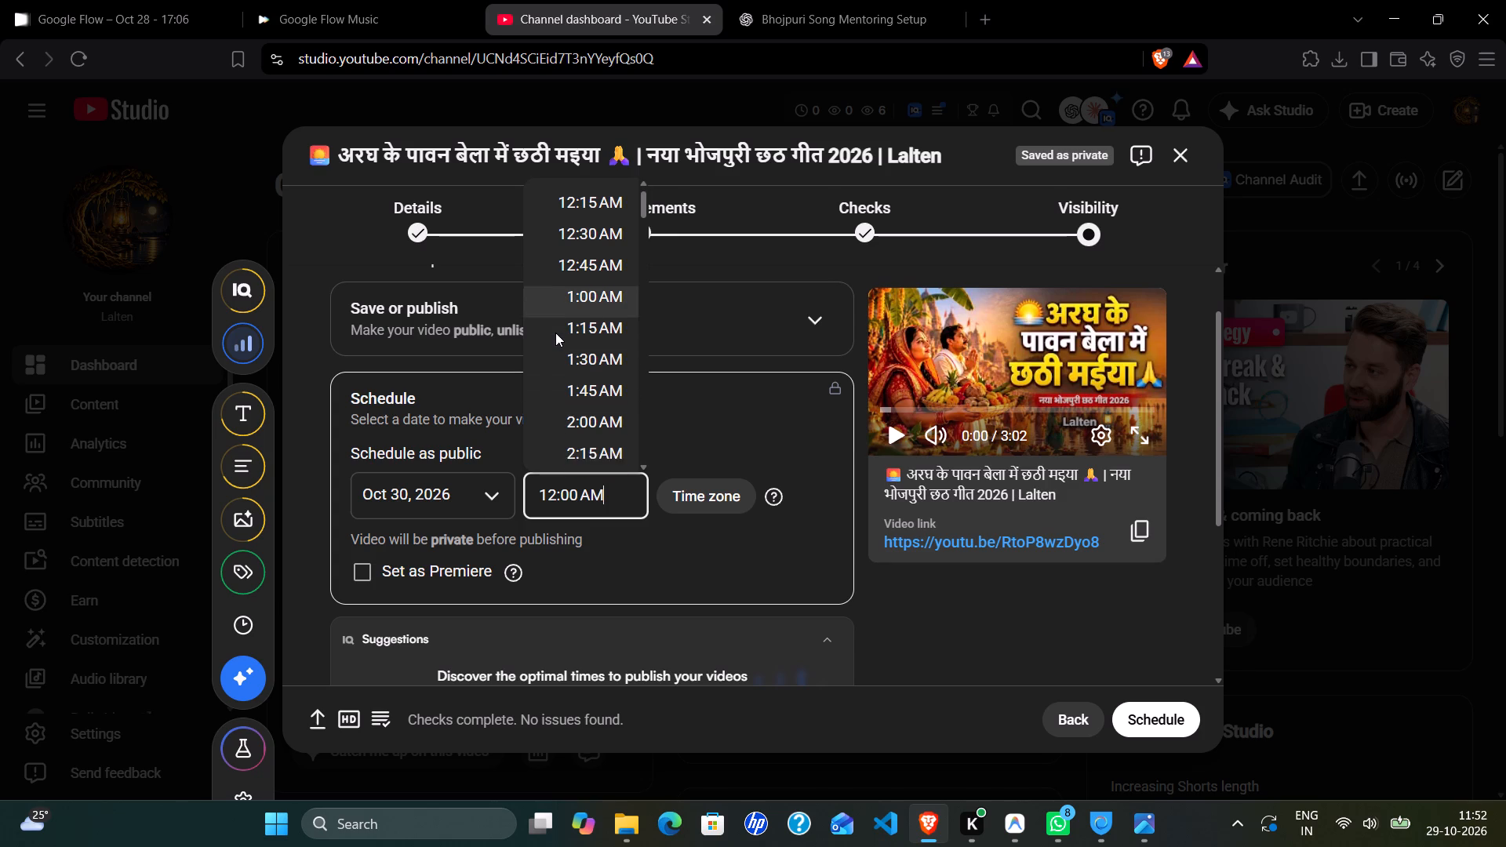
scroll(555, 333, down, 4)
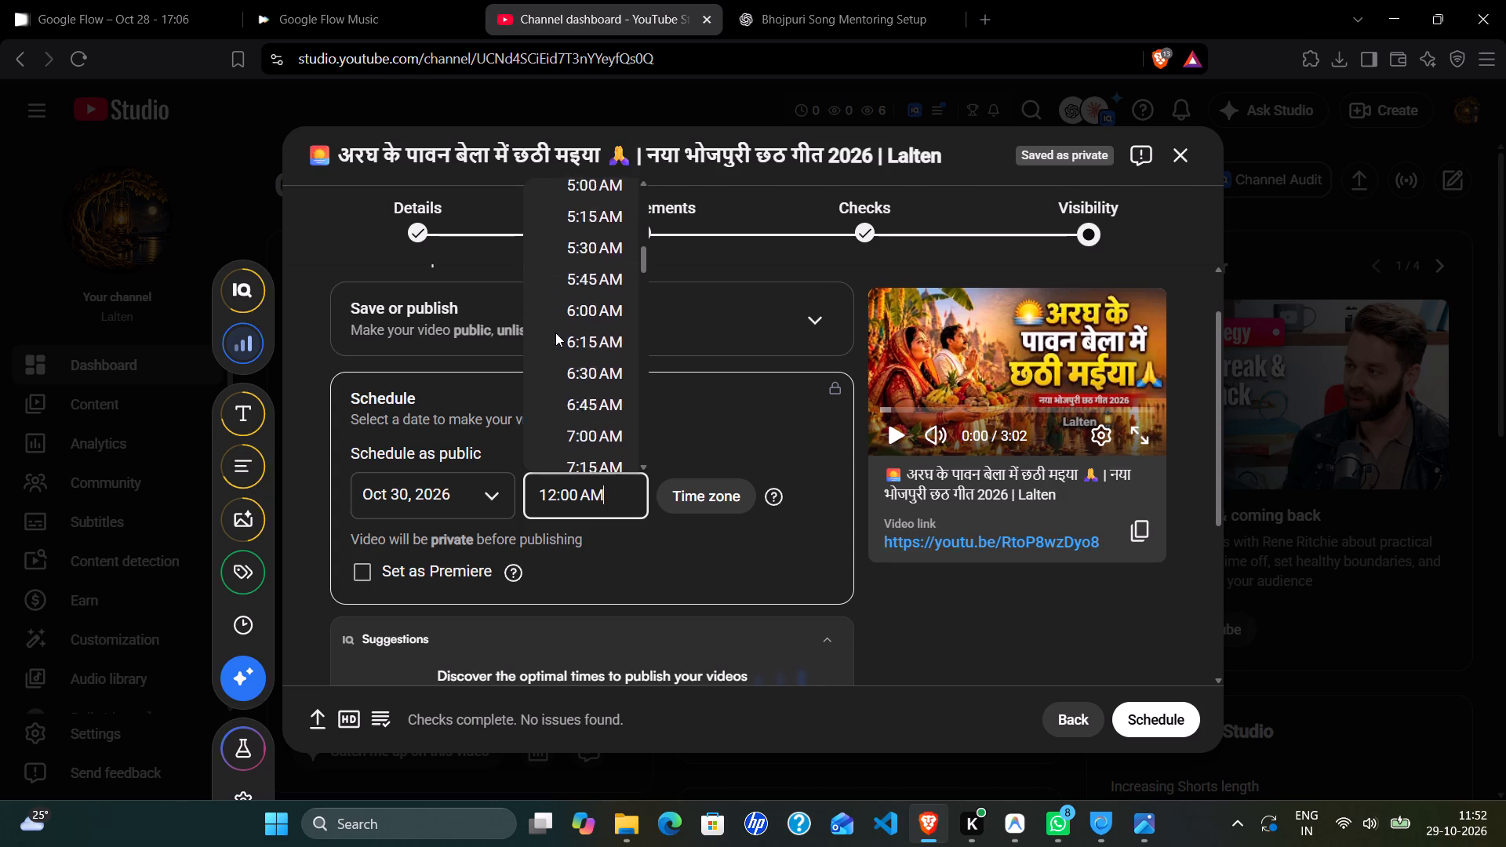
scroll(555, 333, down, 5)
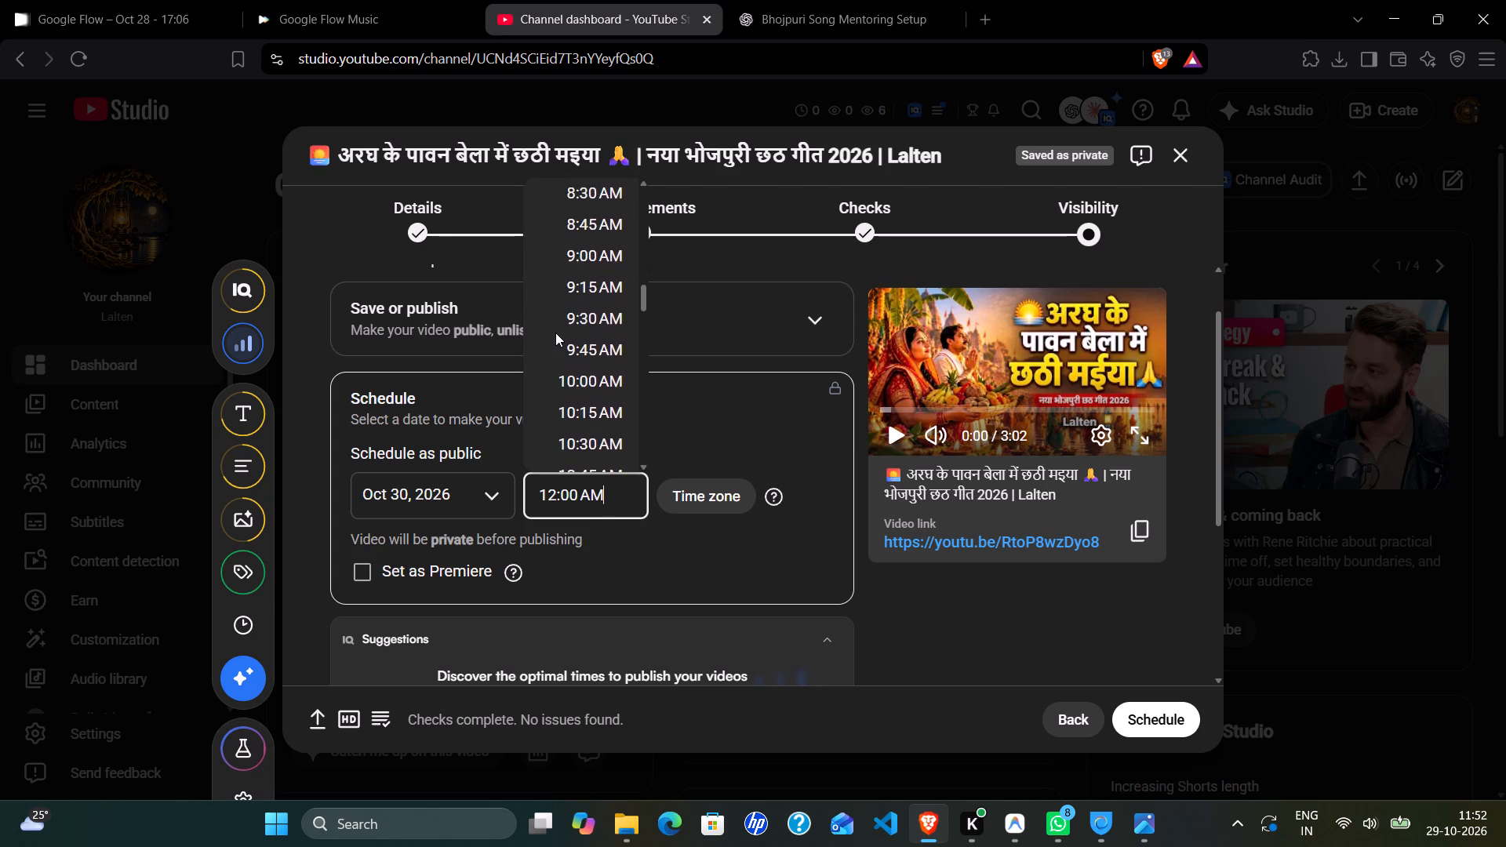
scroll(555, 333, down, 3)
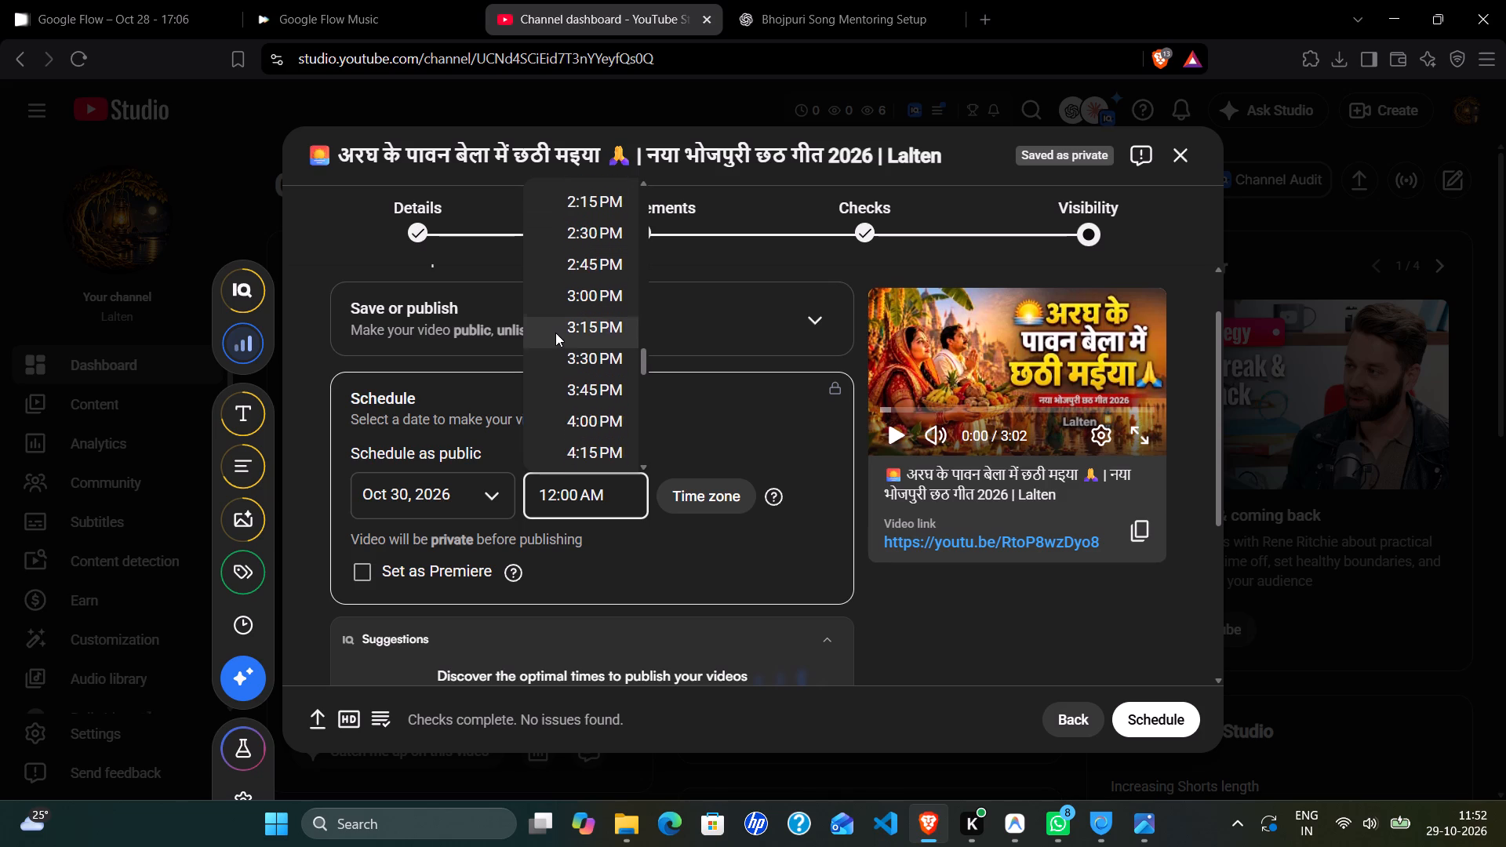
scroll(555, 333, down, 3)
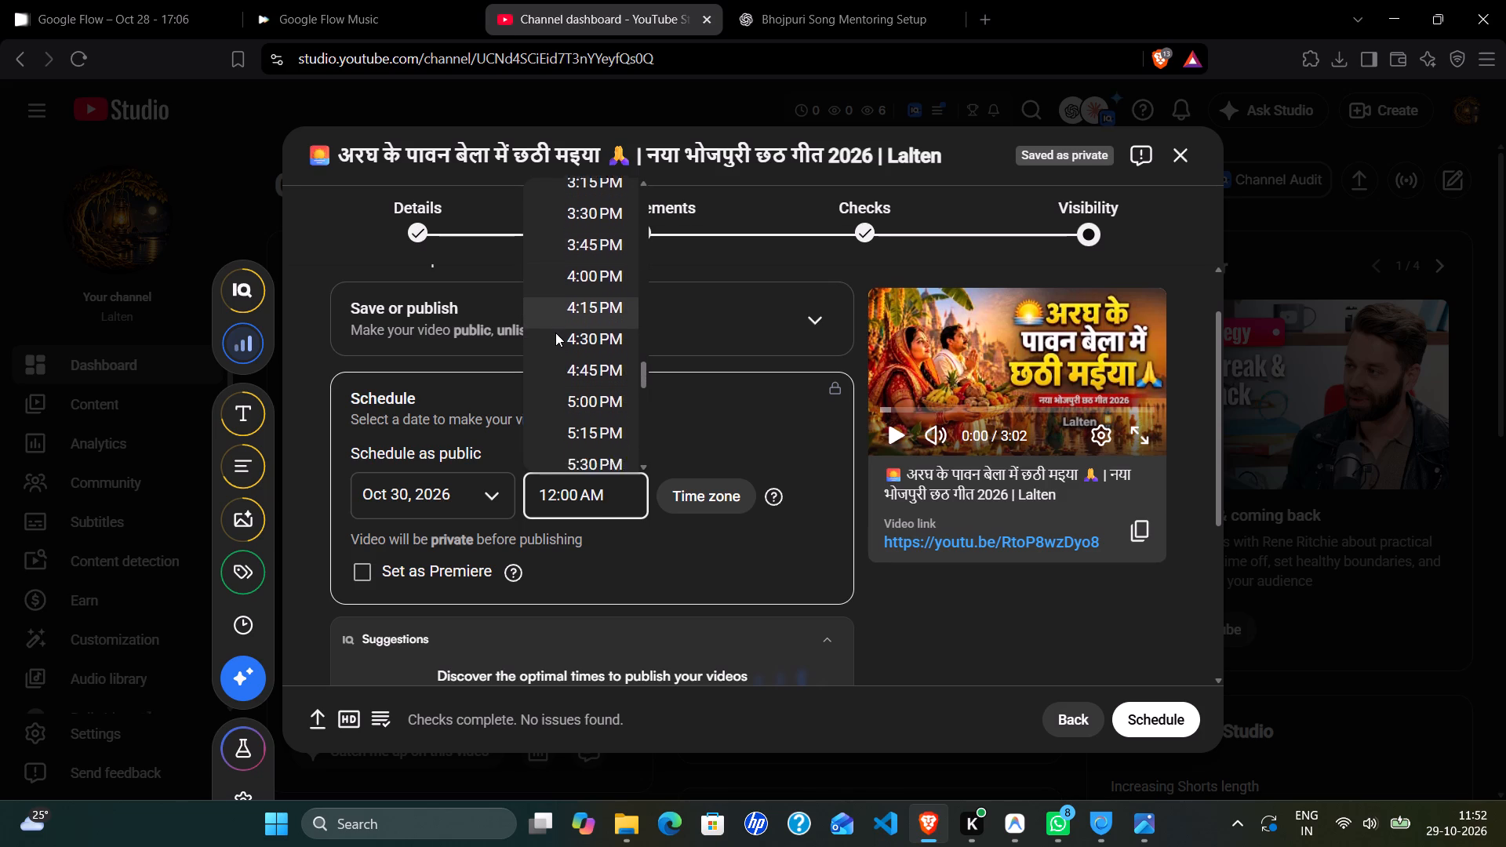
scroll(555, 333, down, 2)
scroll(555, 333, up, 1)
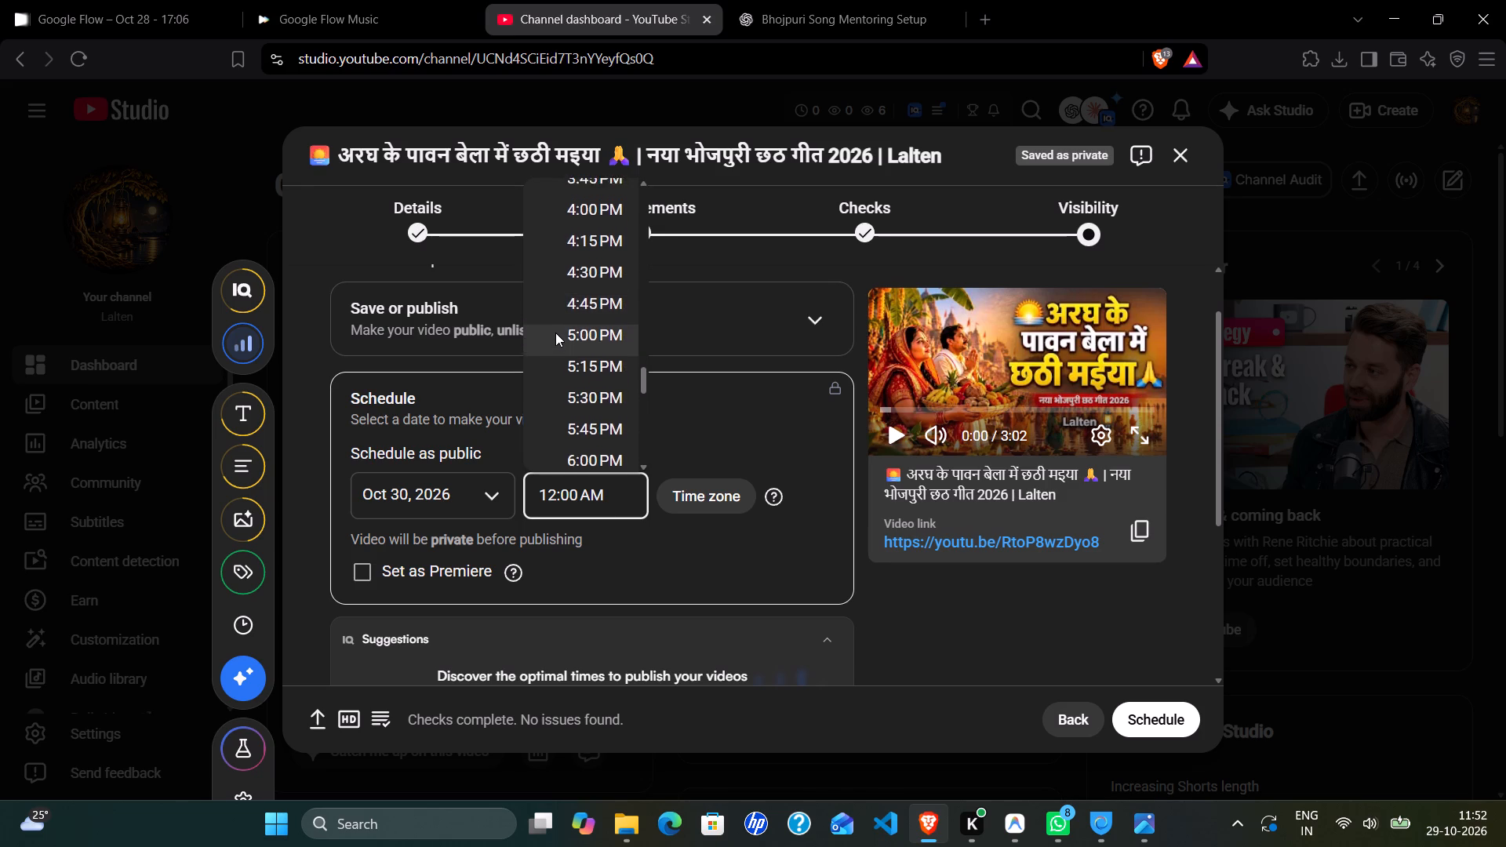
scroll(555, 333, up, 4)
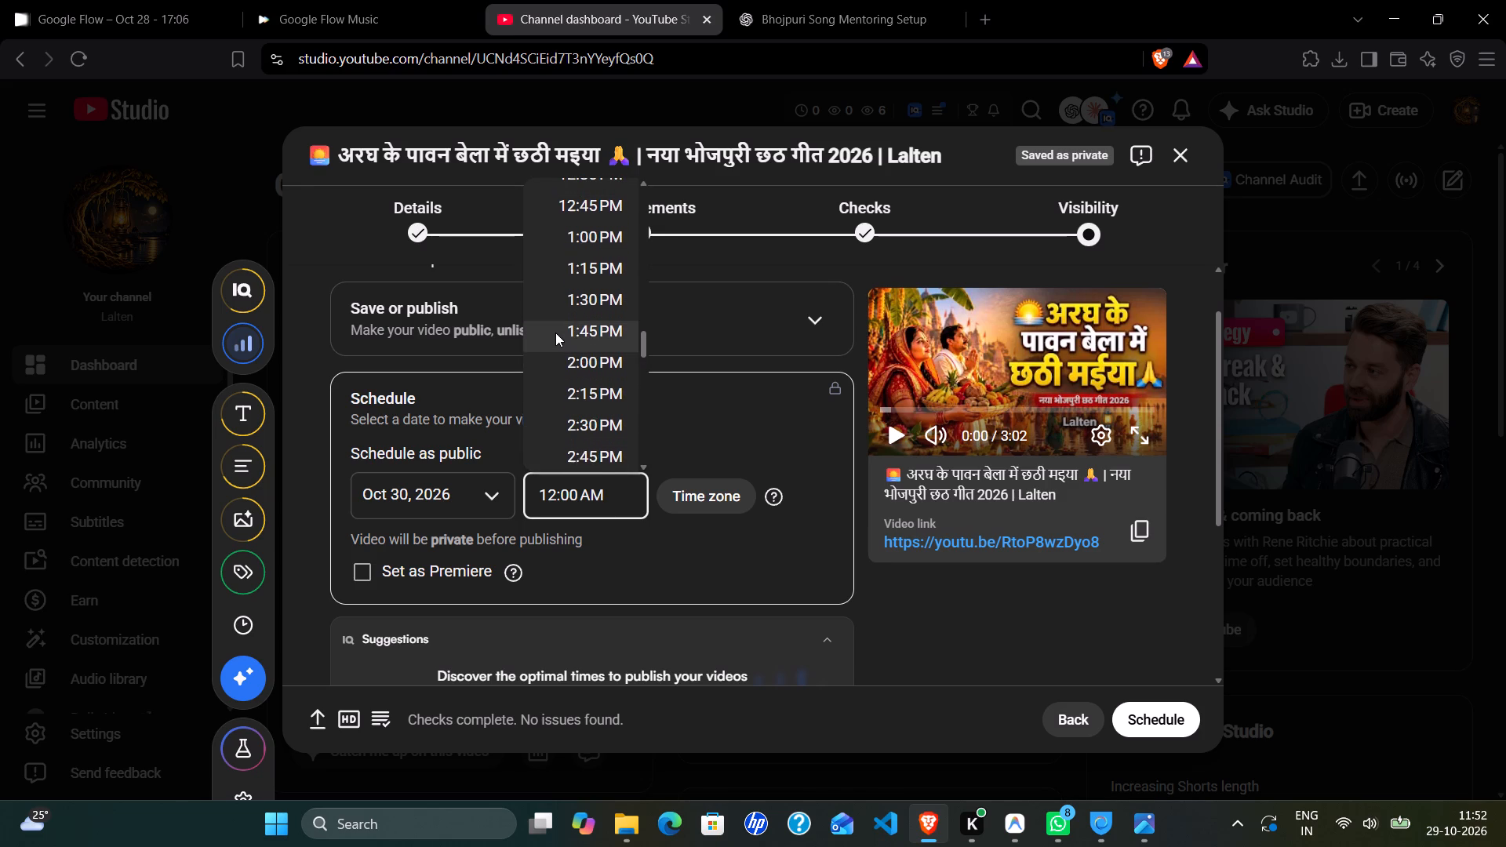
scroll(555, 333, up, 3)
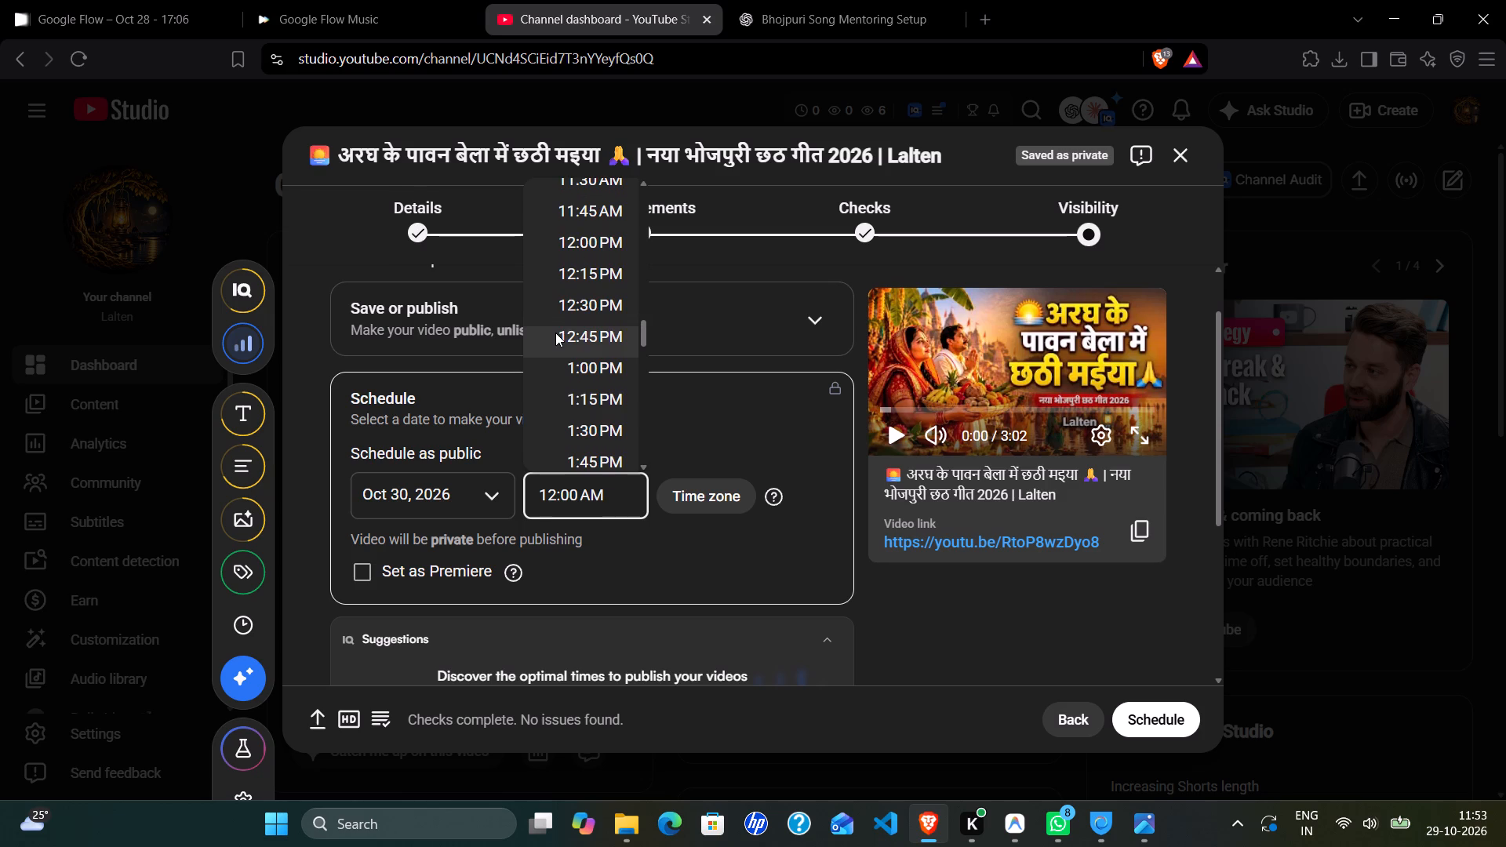
scroll(555, 333, up, 1)
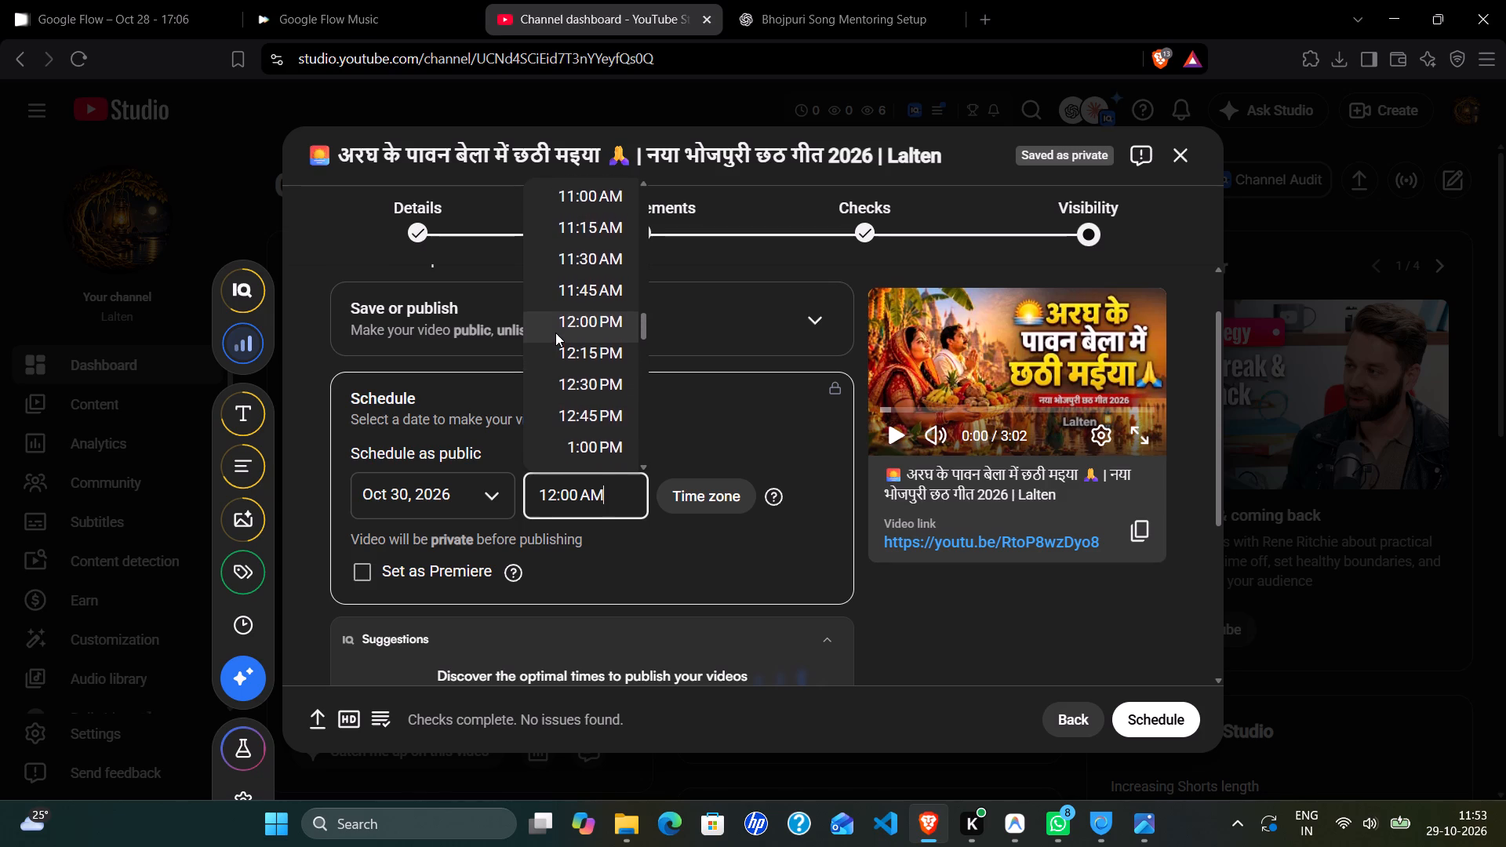
scroll(555, 333, up, 1)
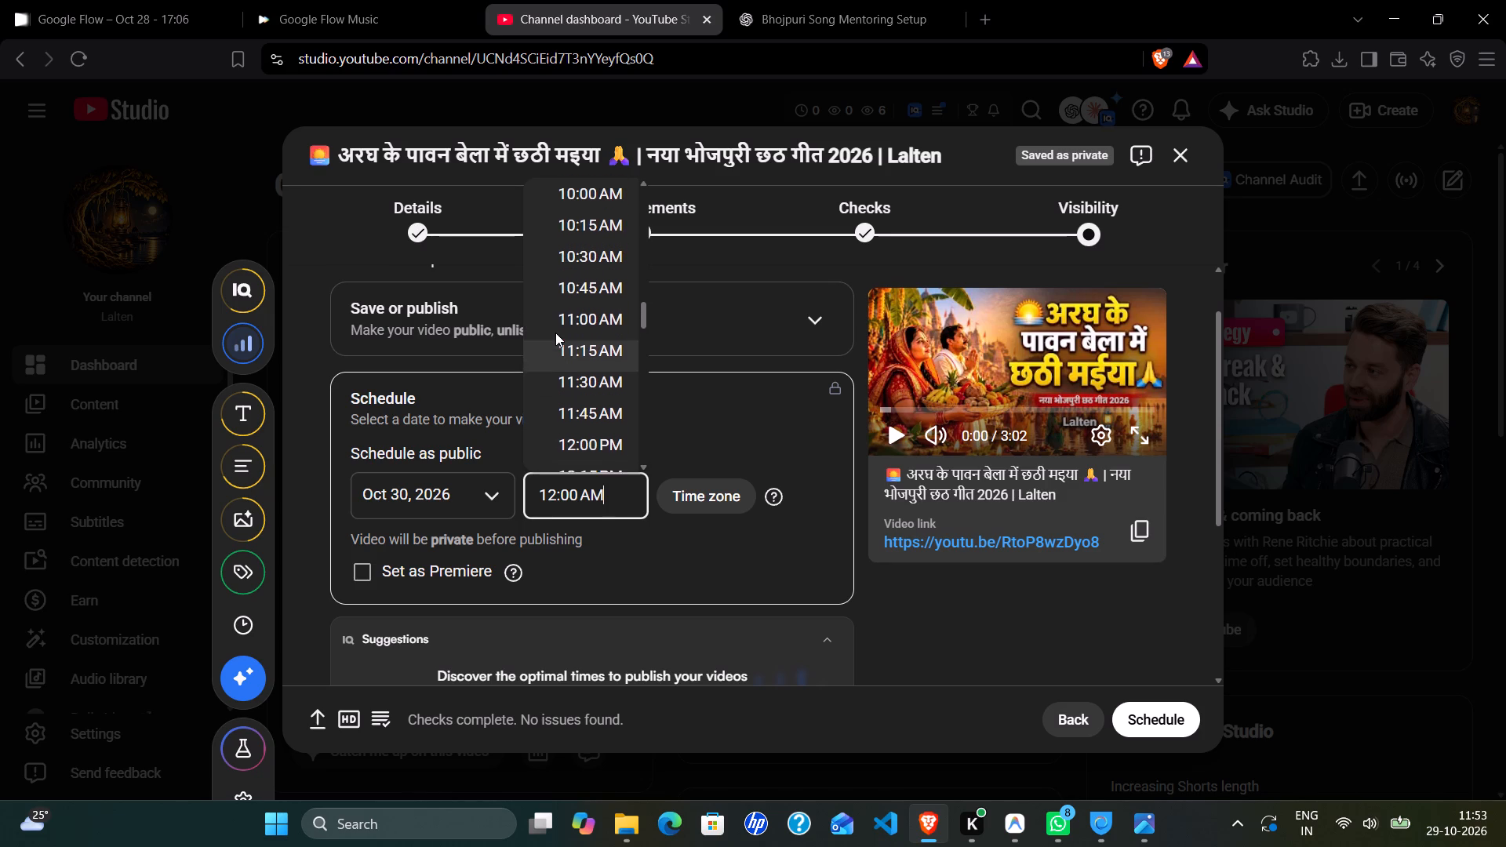
scroll(555, 333, up, 1)
click(599, 552)
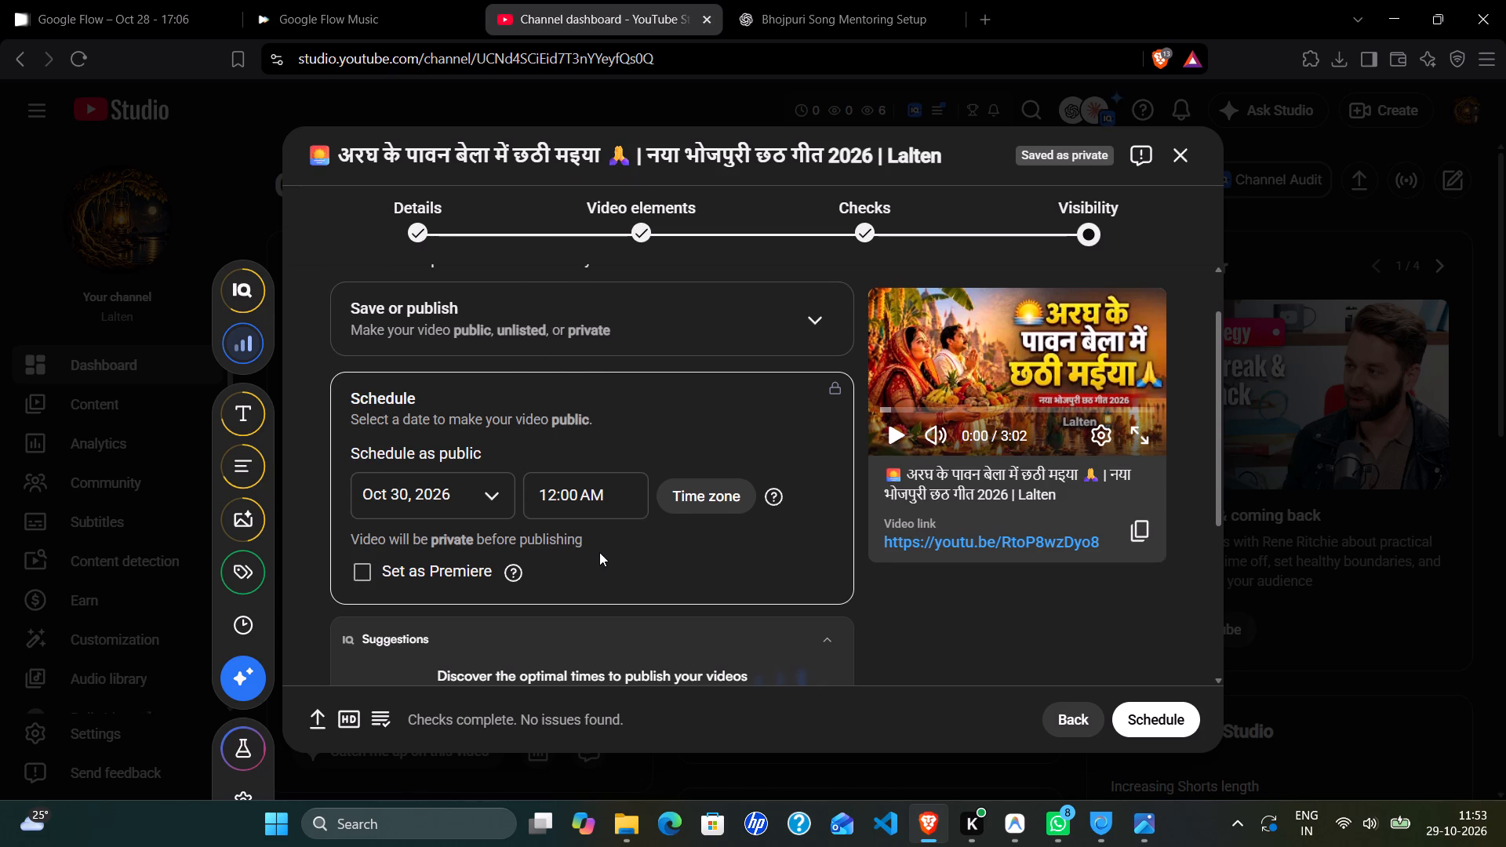
Review the pre-publish checklist below the schedule settings.
scroll(606, 551, down, 4)
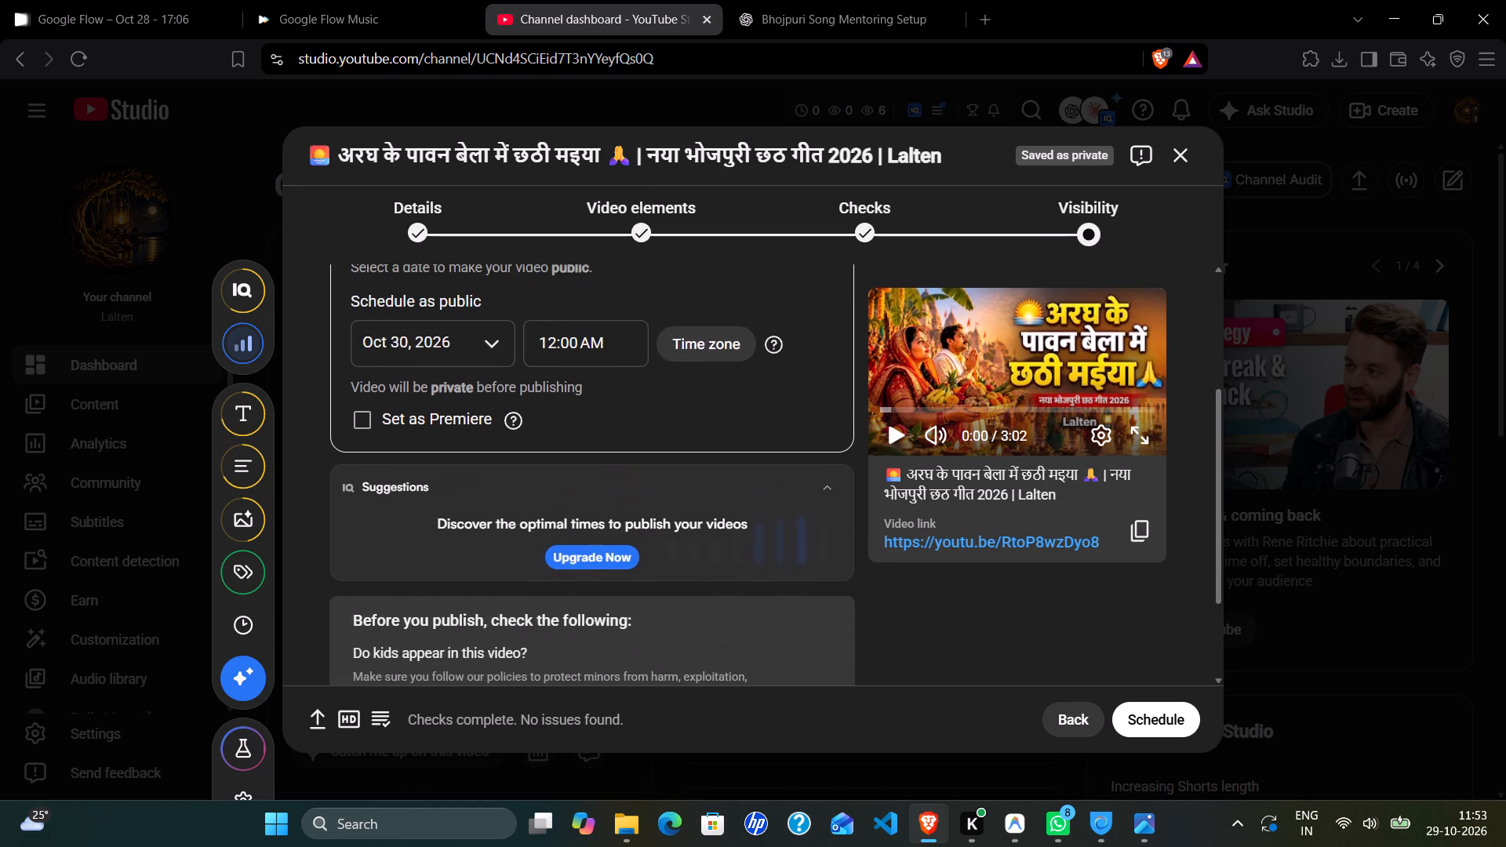
scroll(606, 551, down, 2)
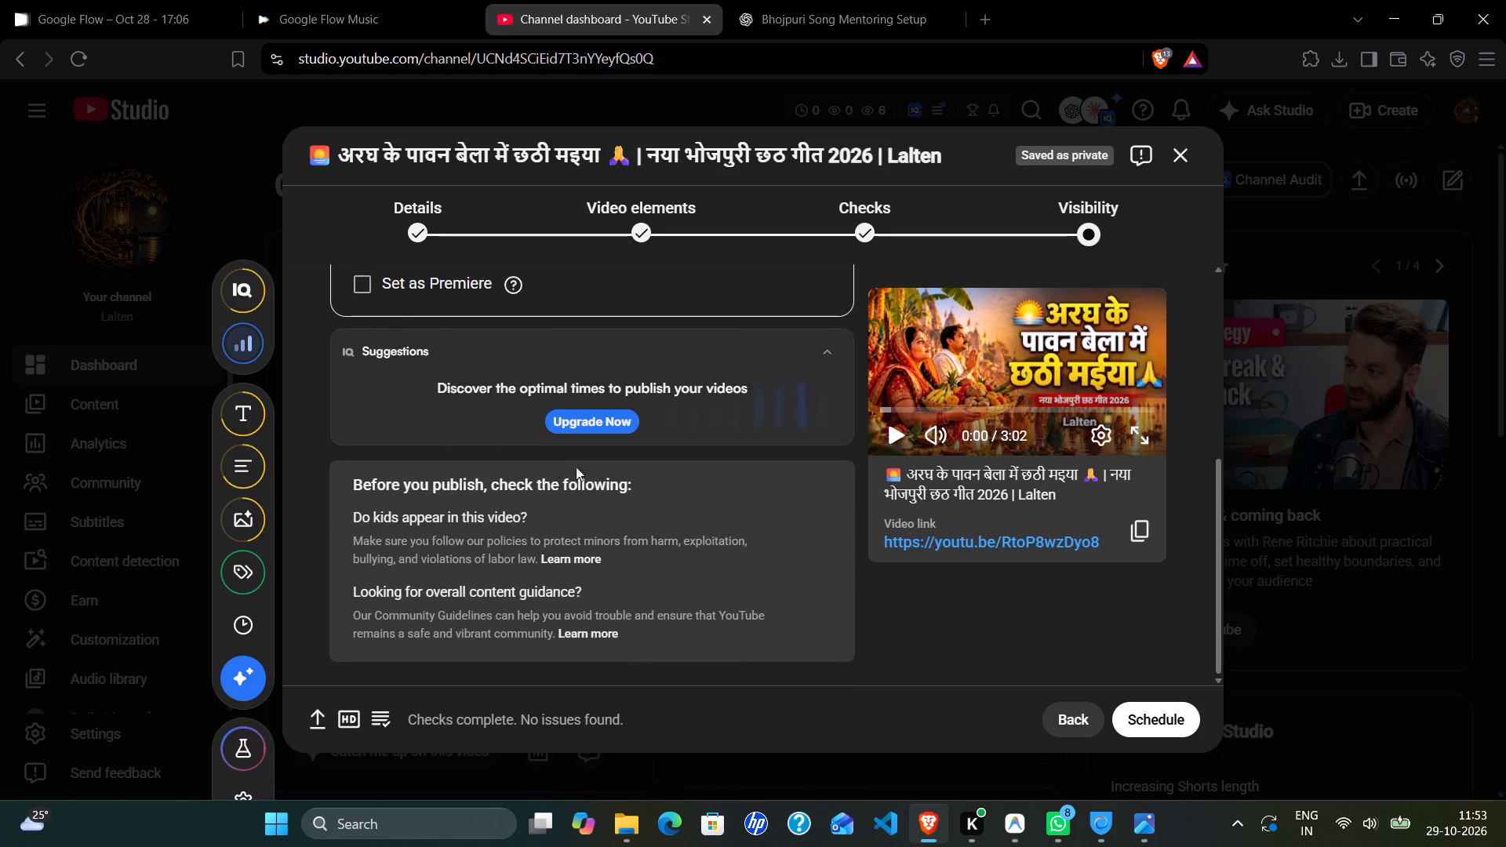
Schedule the ChPV3 video for public release on October 30, 2026 at 12:00 AM and close the confirmation.
scroll(691, 498, down, 1)
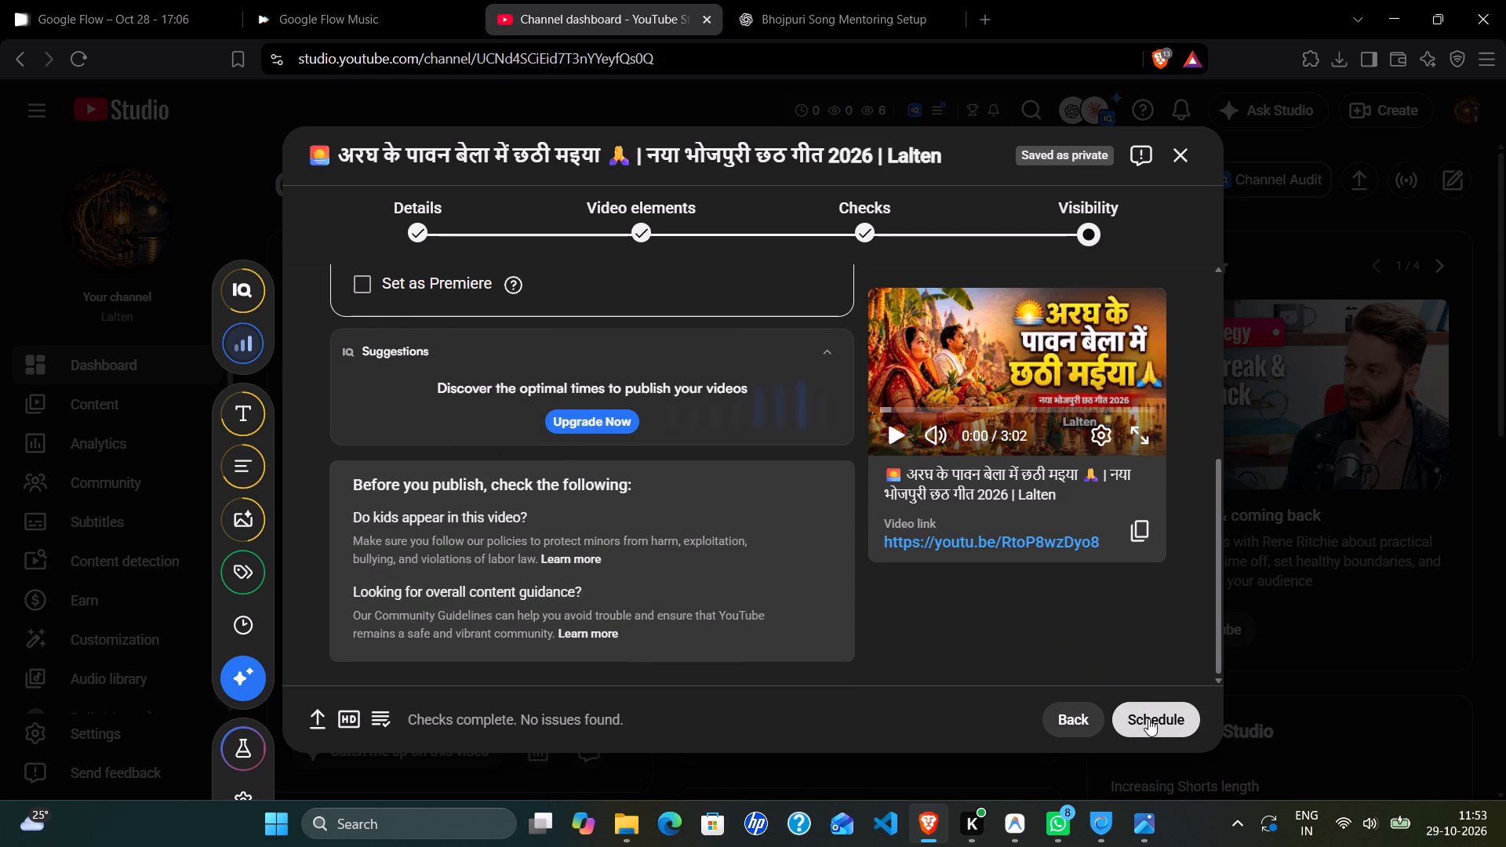
click(1148, 718)
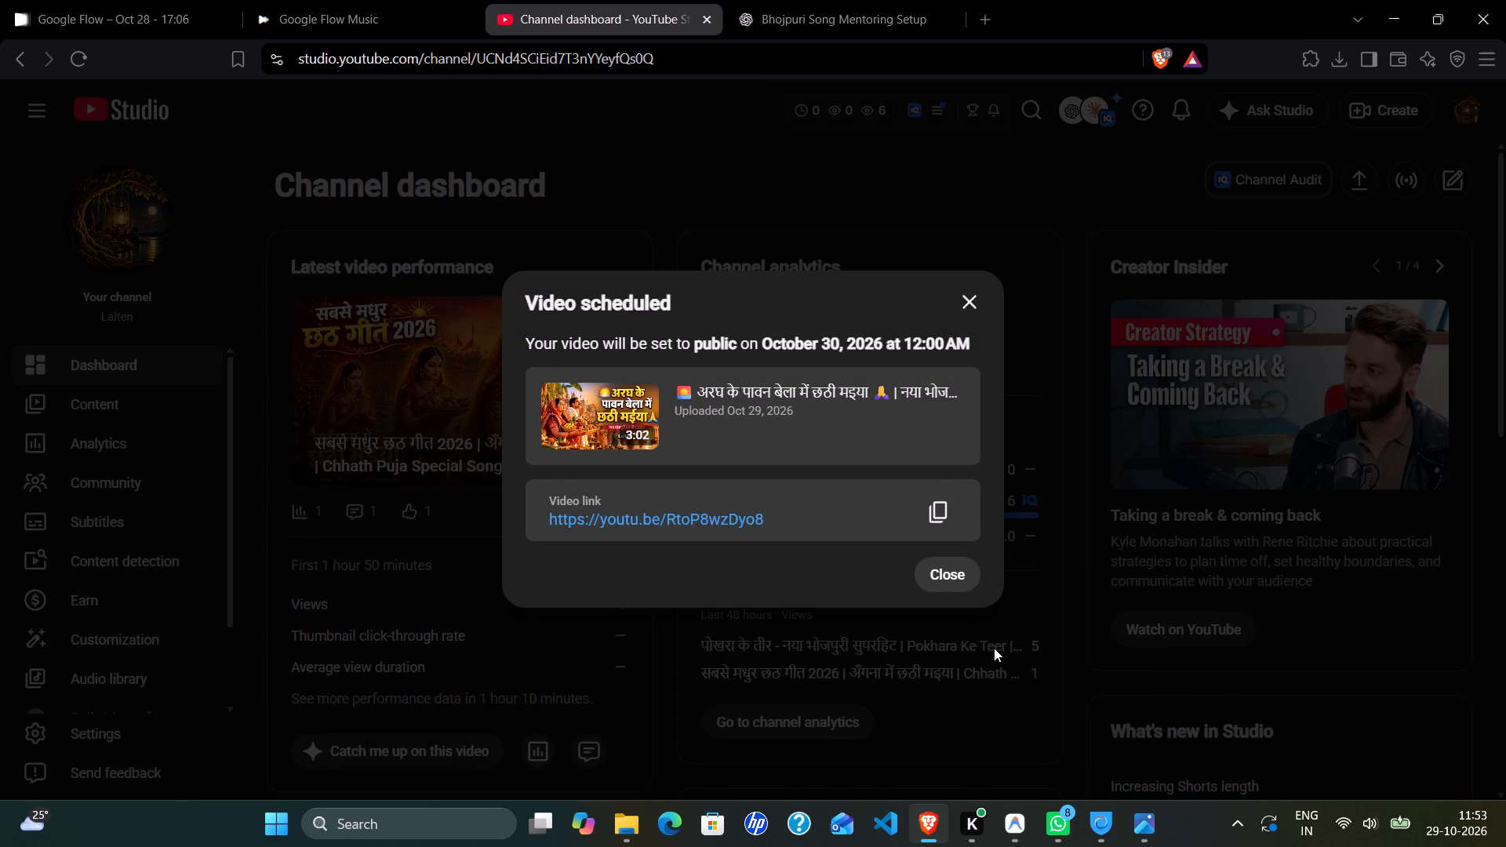
click(952, 581)
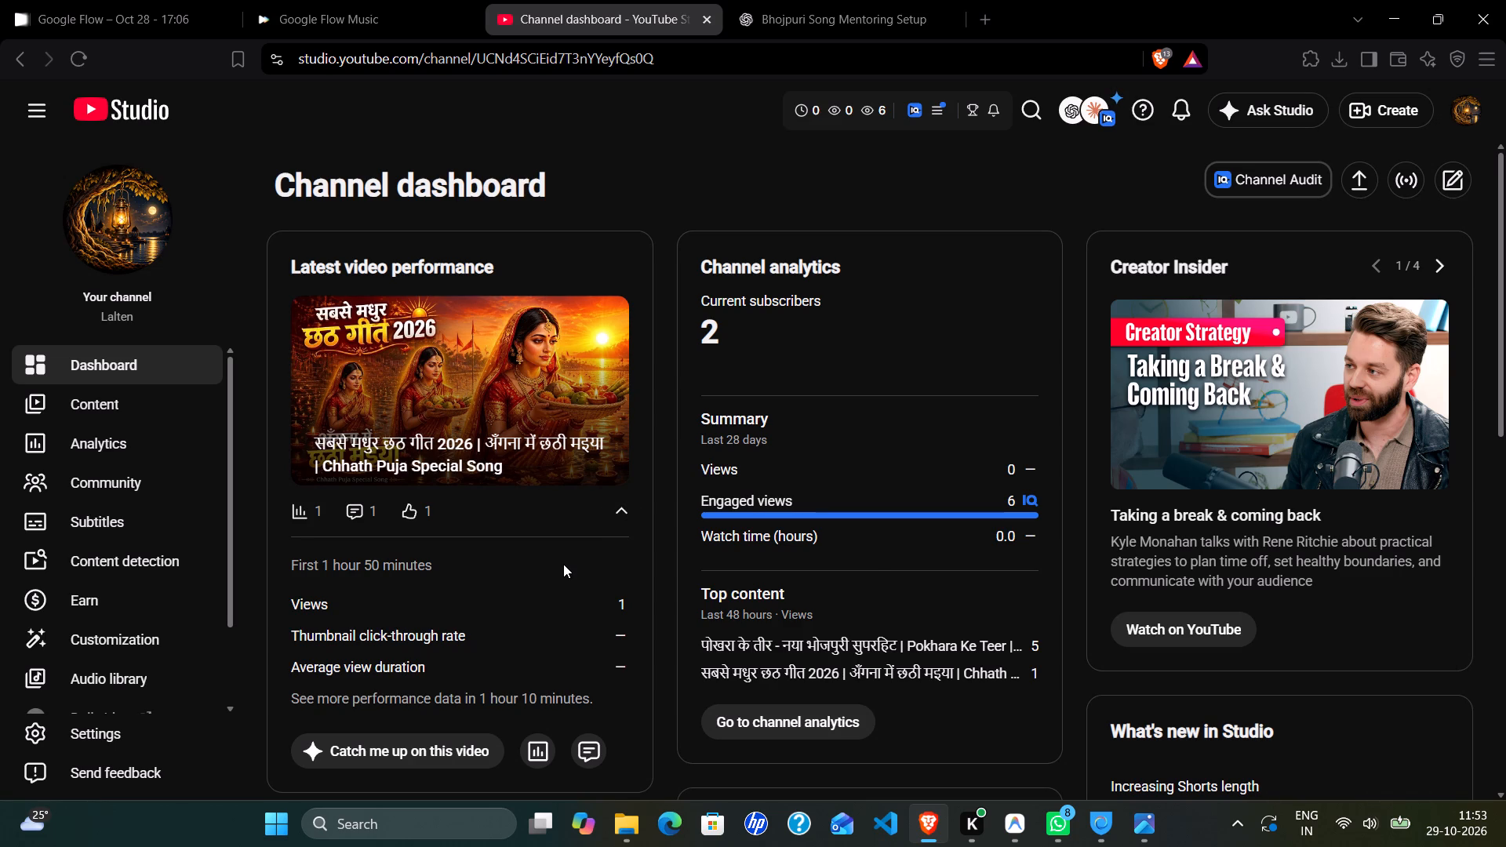
scroll(563, 564, up, 2)
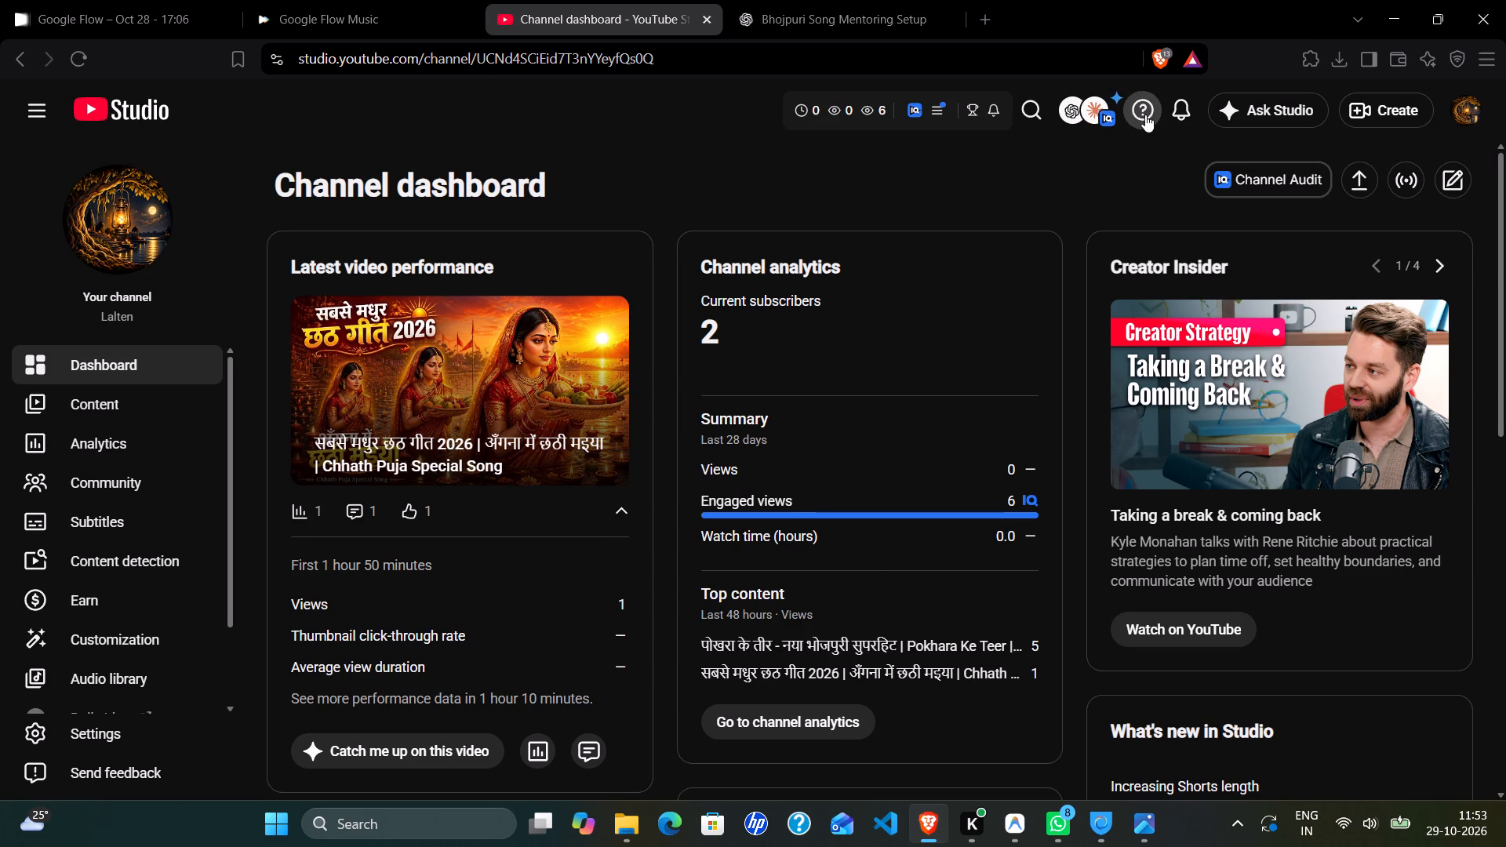
click(1359, 170)
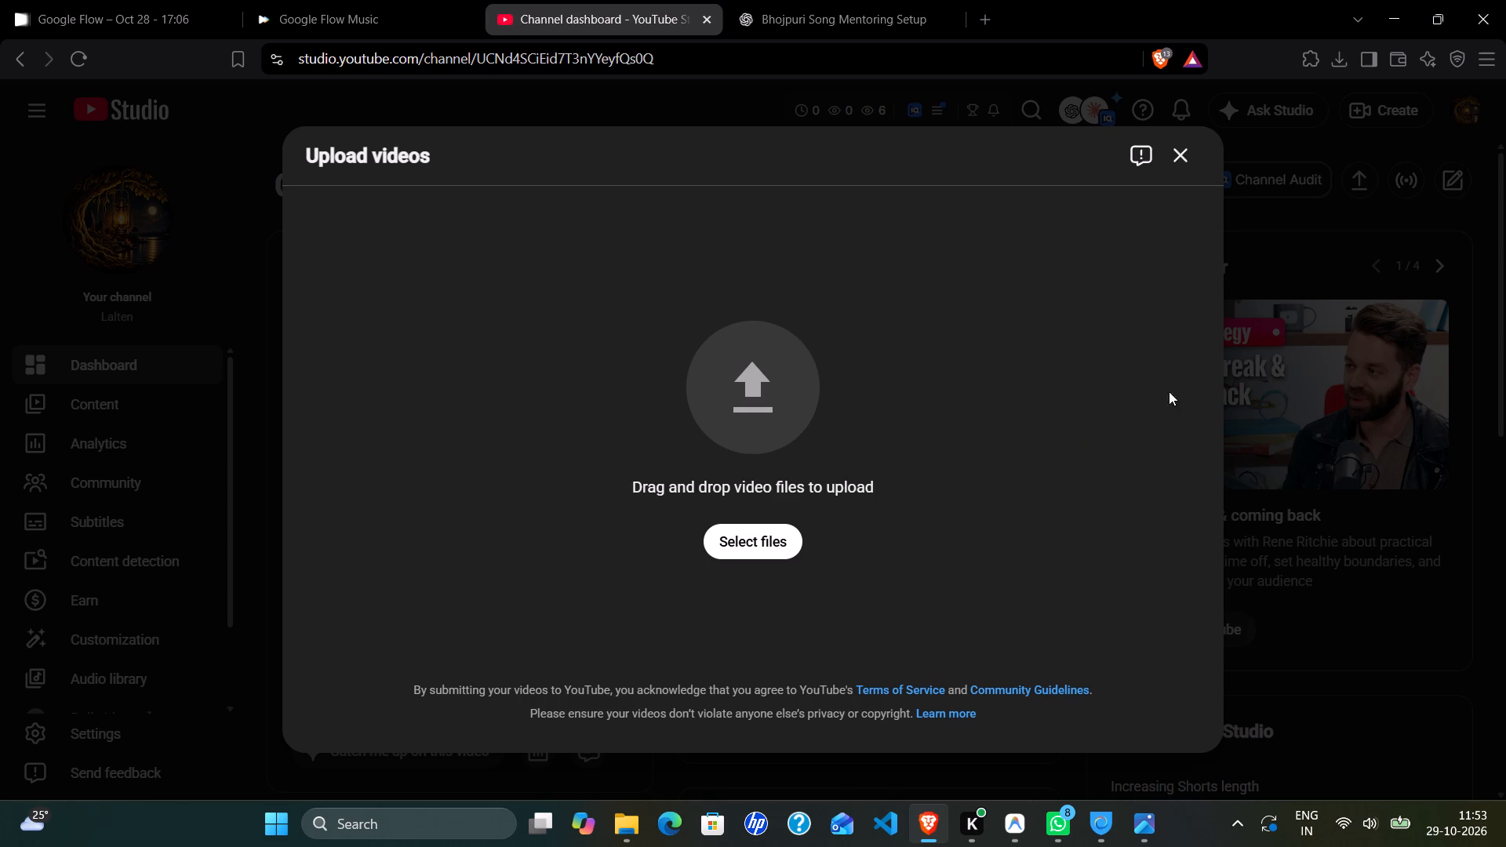
click(741, 534)
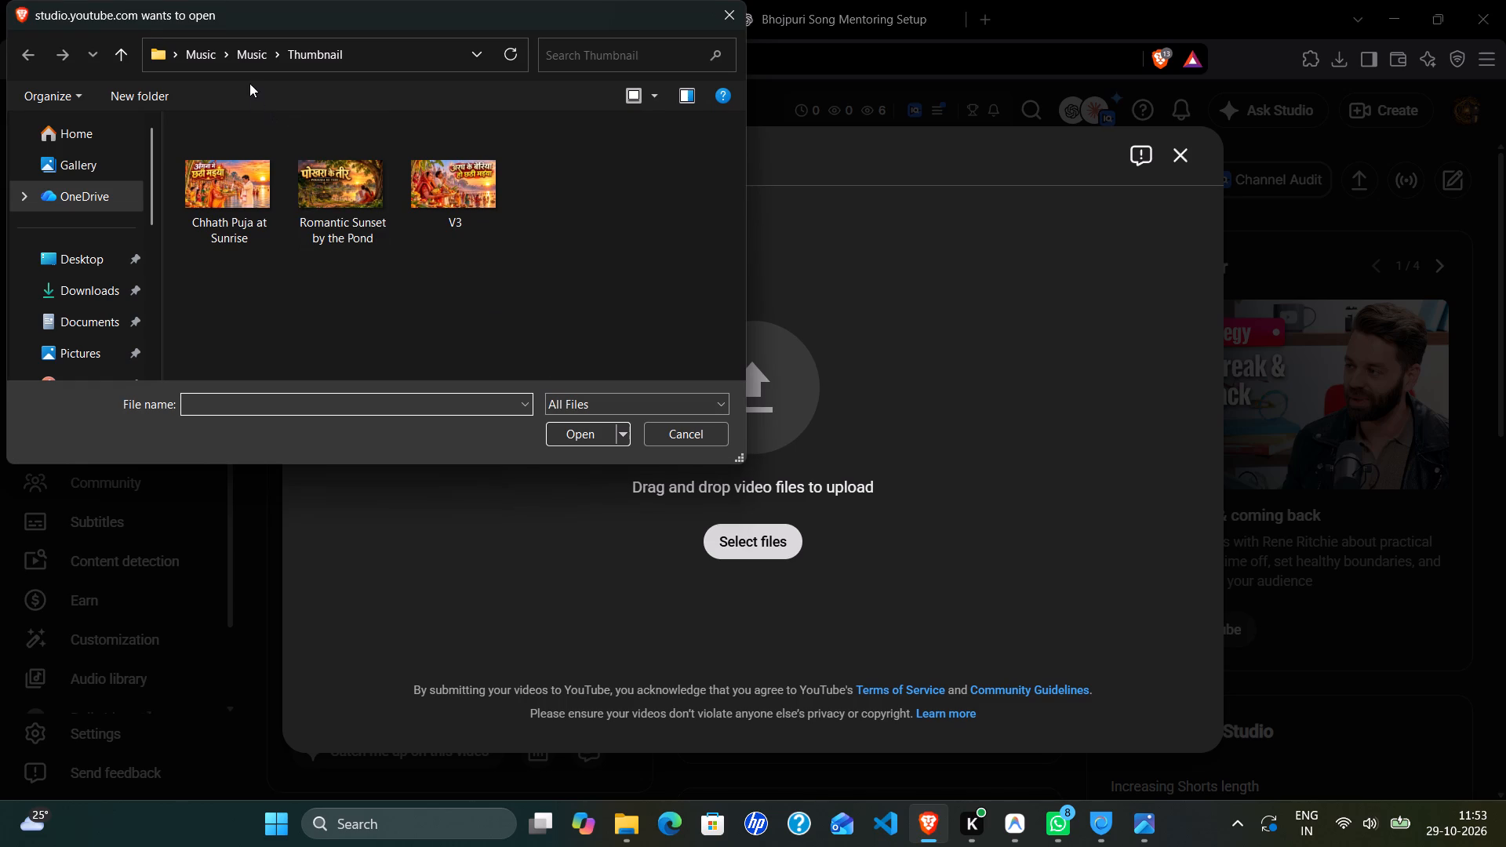
click(253, 60)
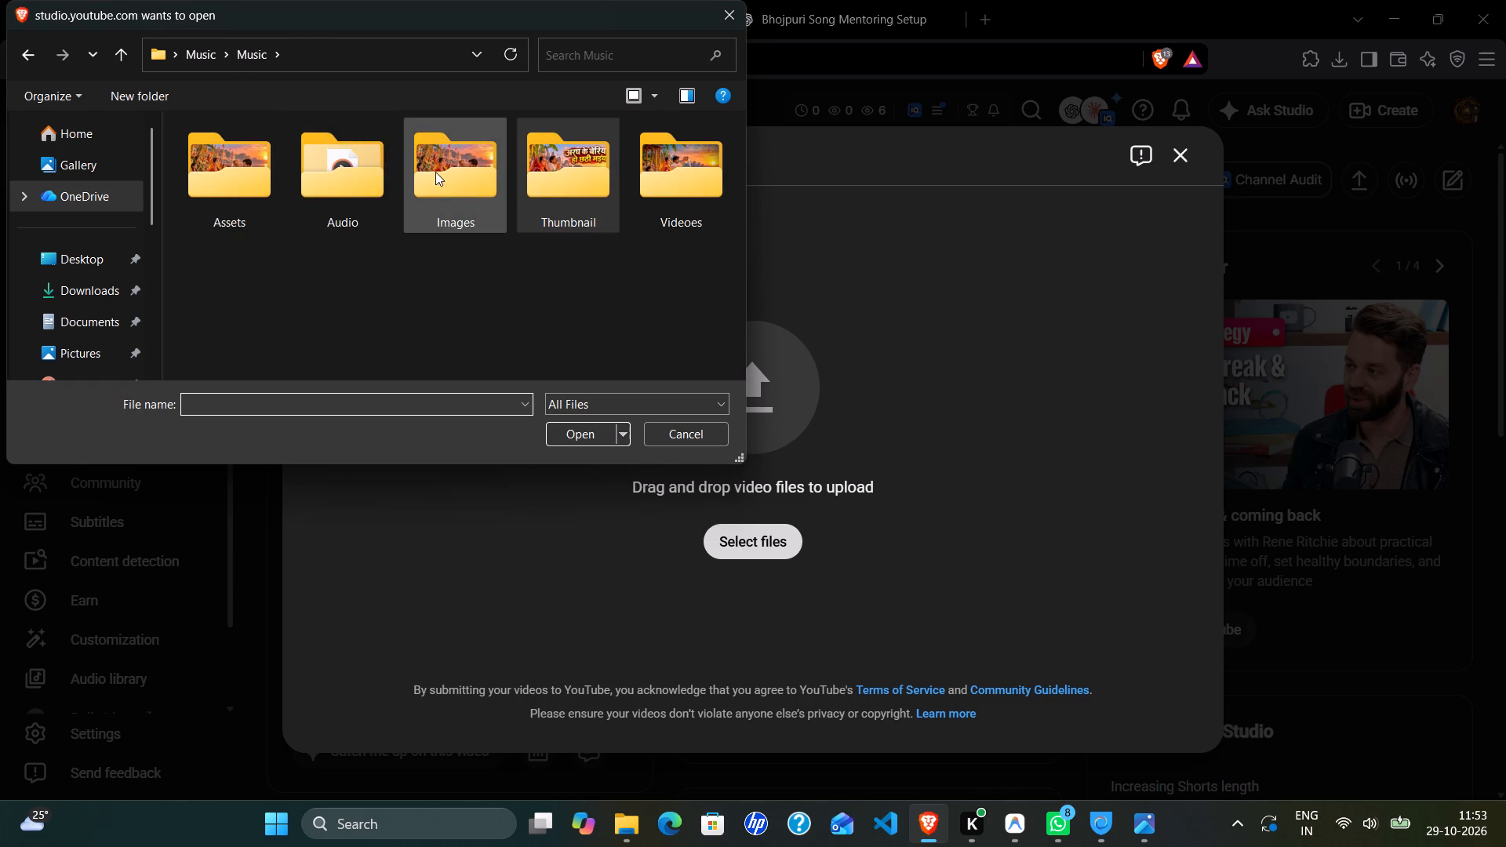
double_click(678, 173)
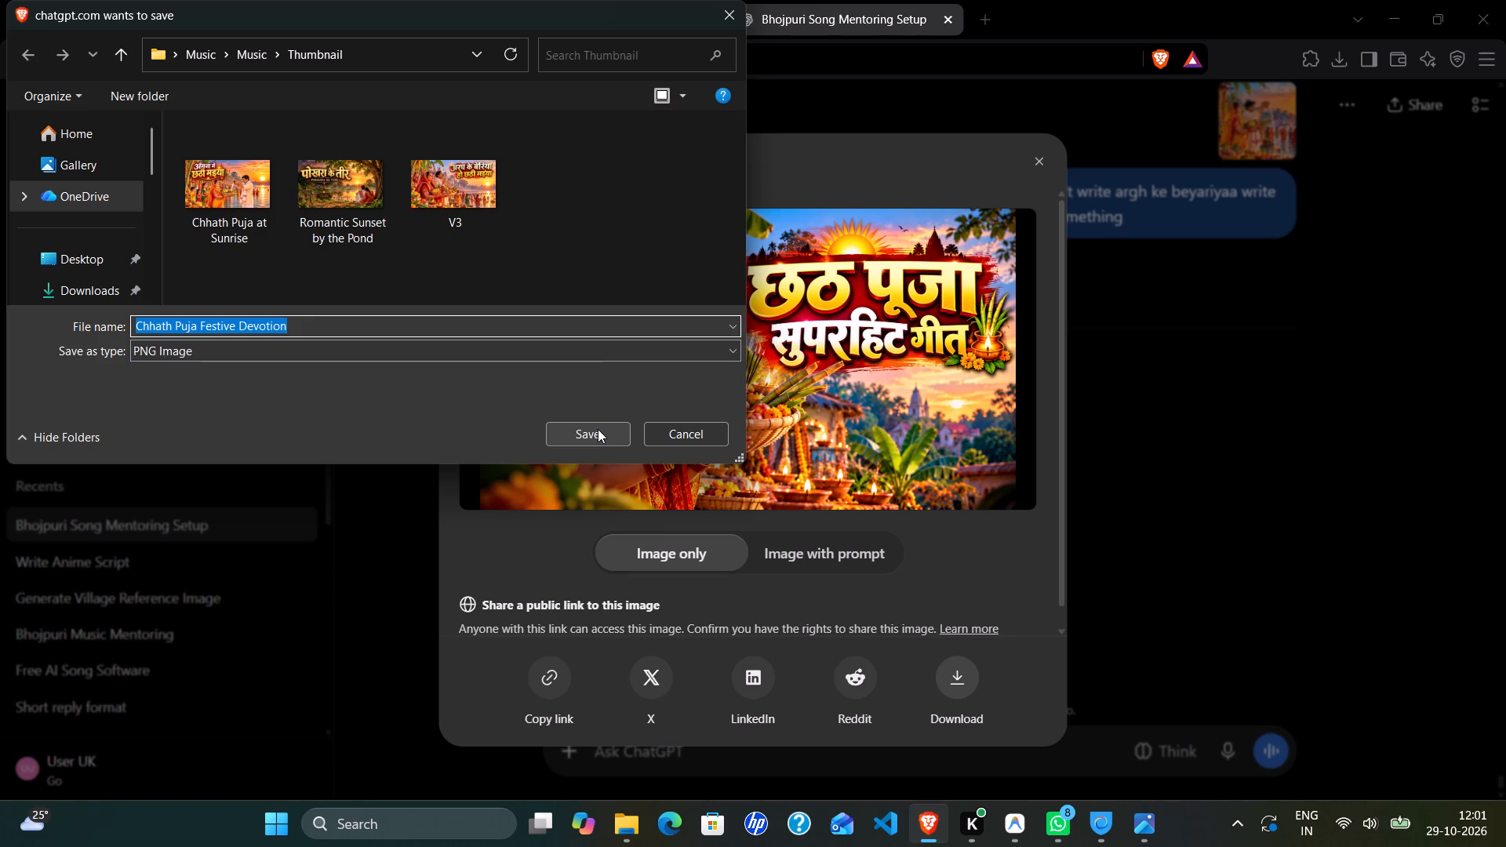
text(v4)
key(Return)
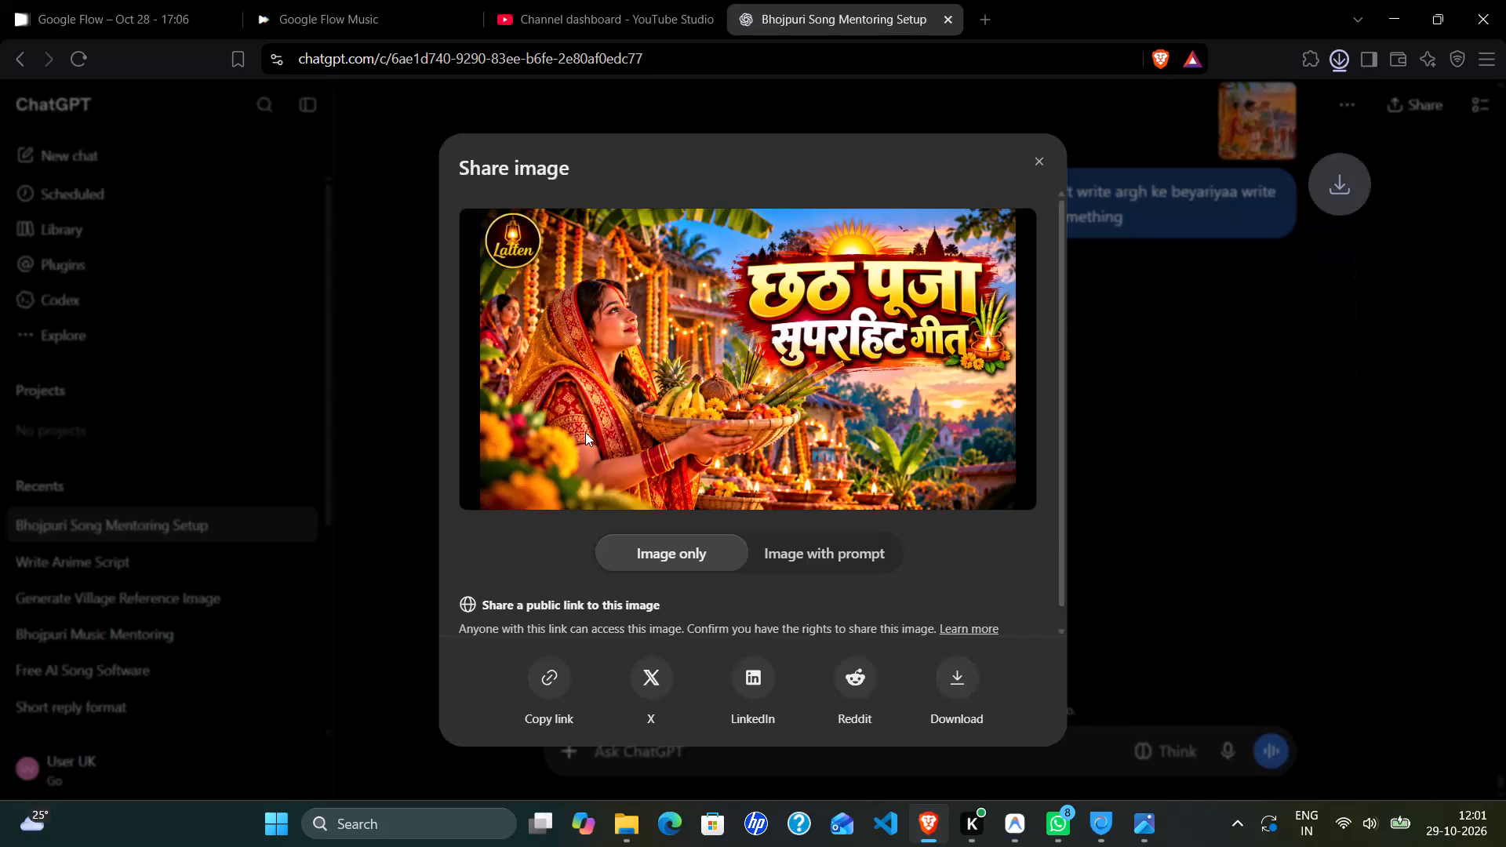
In YouTube Studio, upload v4 from the Music project's Thumbnail folder as the video's thumbnail.
click(567, 0)
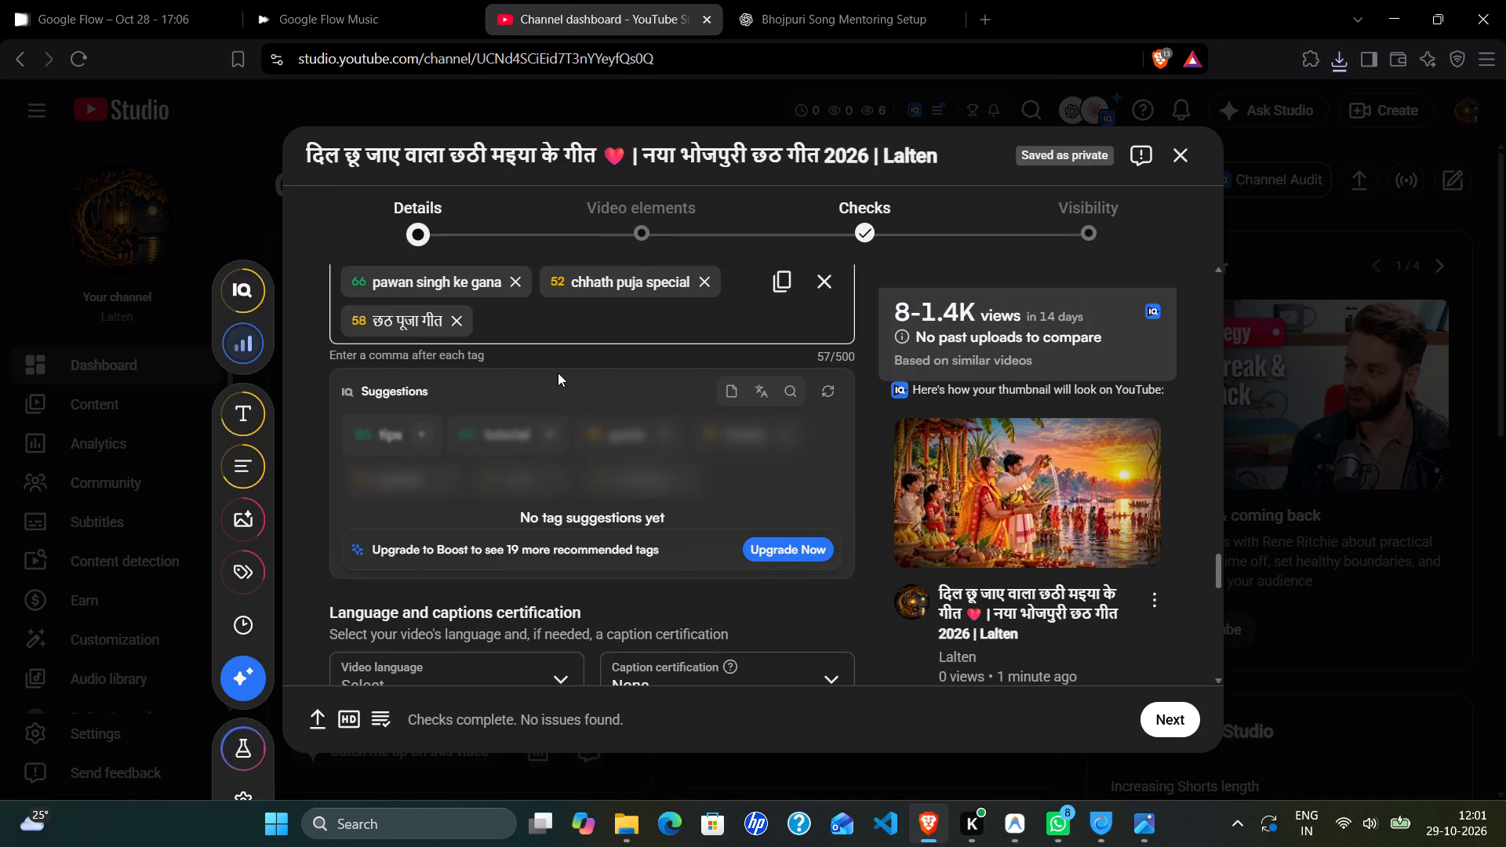
scroll(548, 428, up, 2)
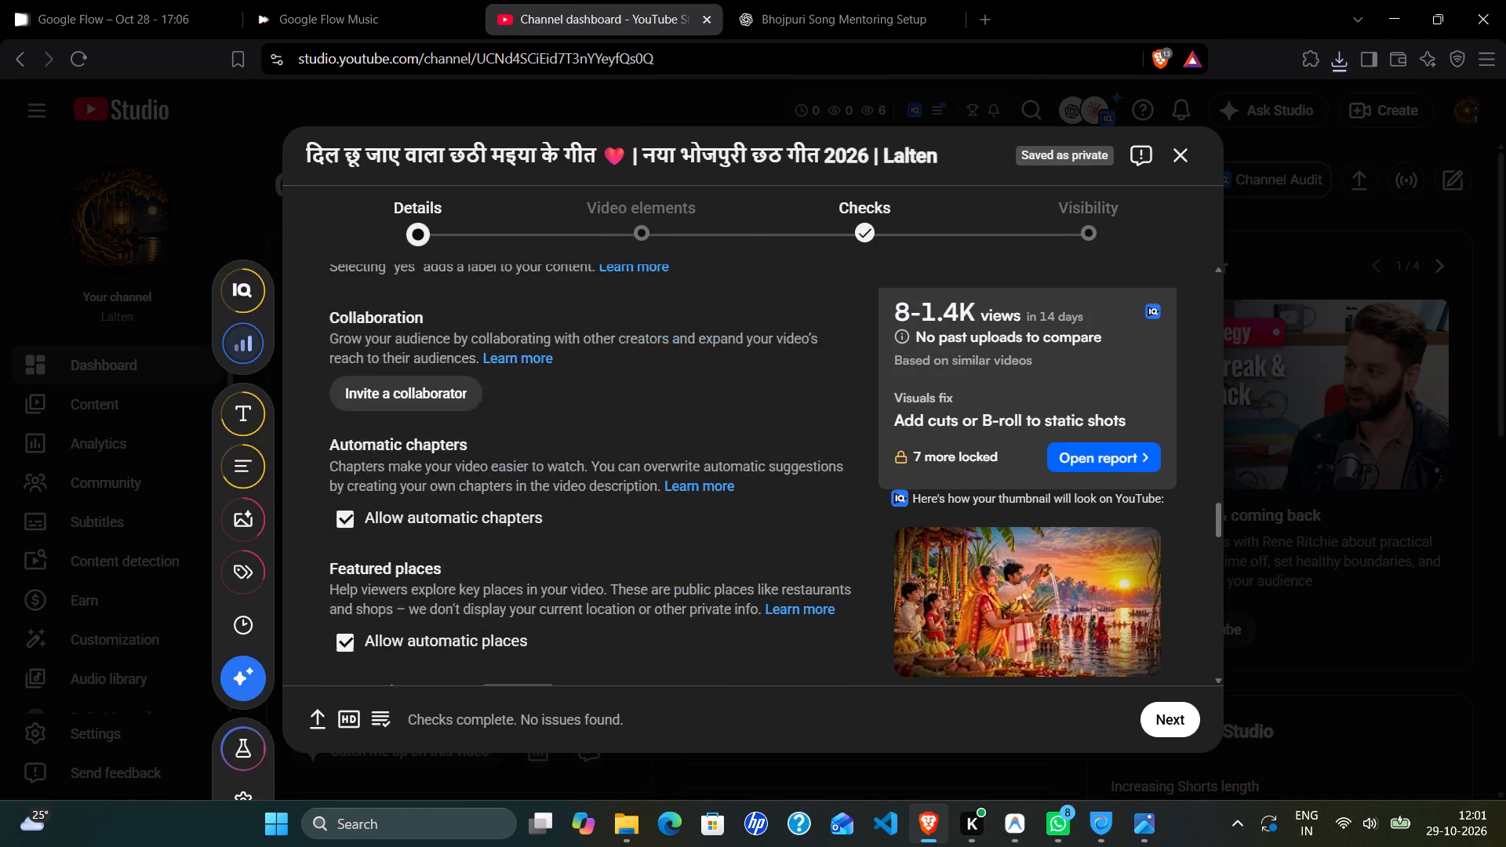
scroll(548, 428, up, 5)
scroll(548, 428, down, 1)
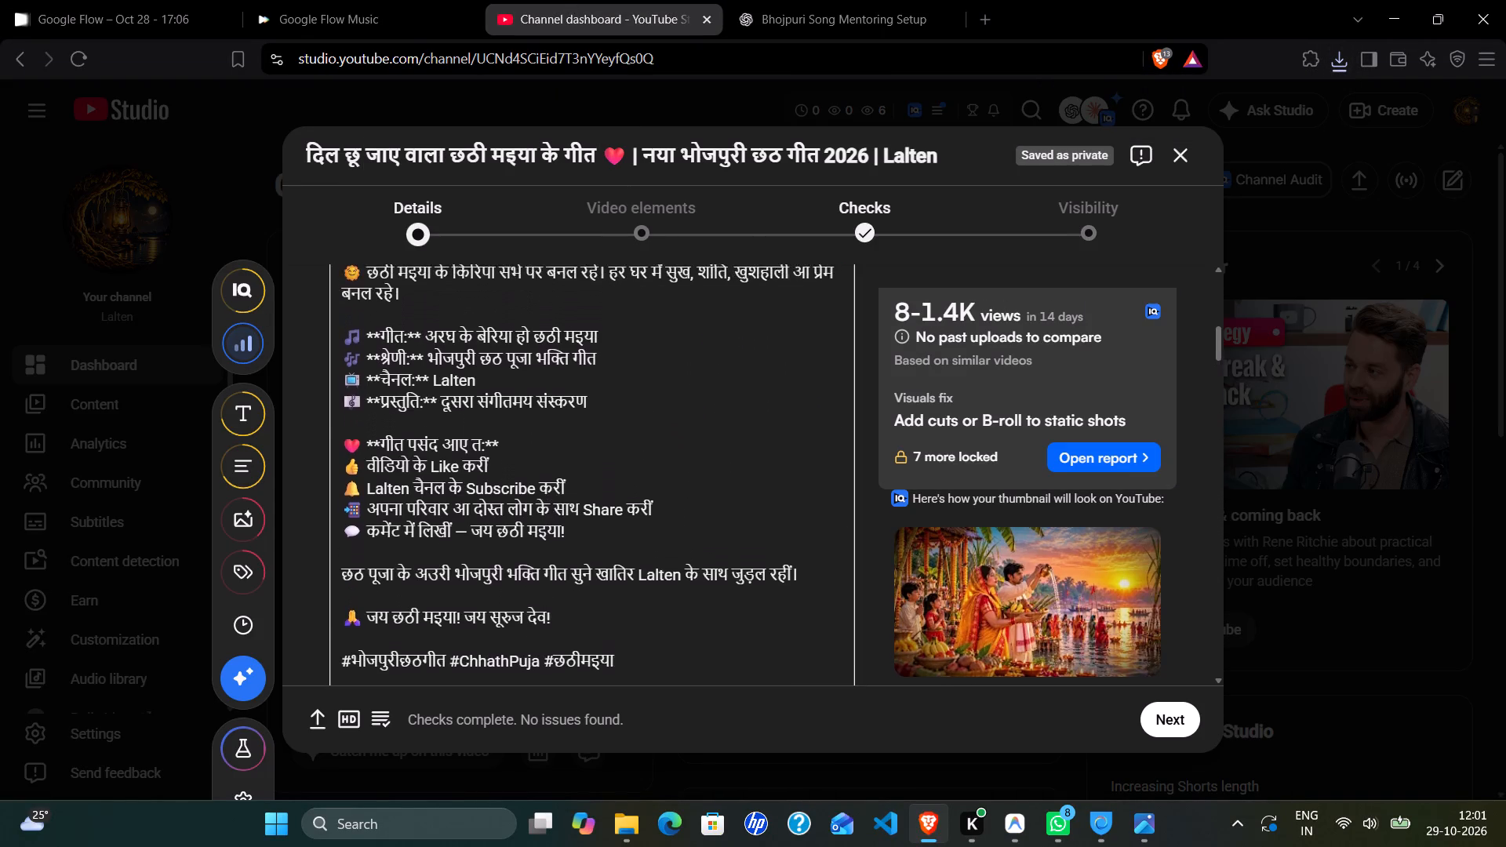
scroll(548, 428, down, 4)
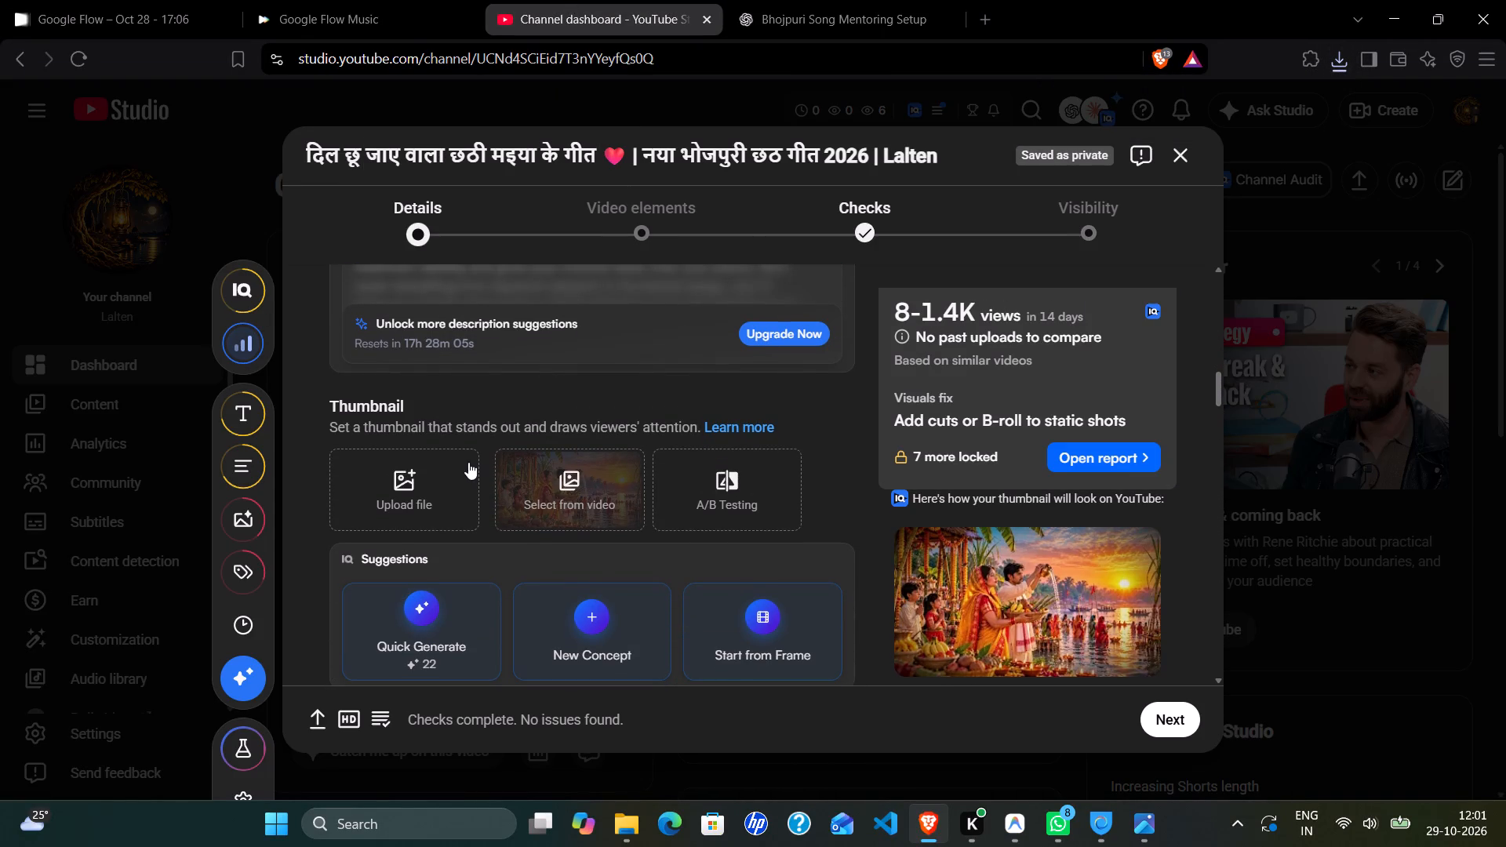
click(466, 463)
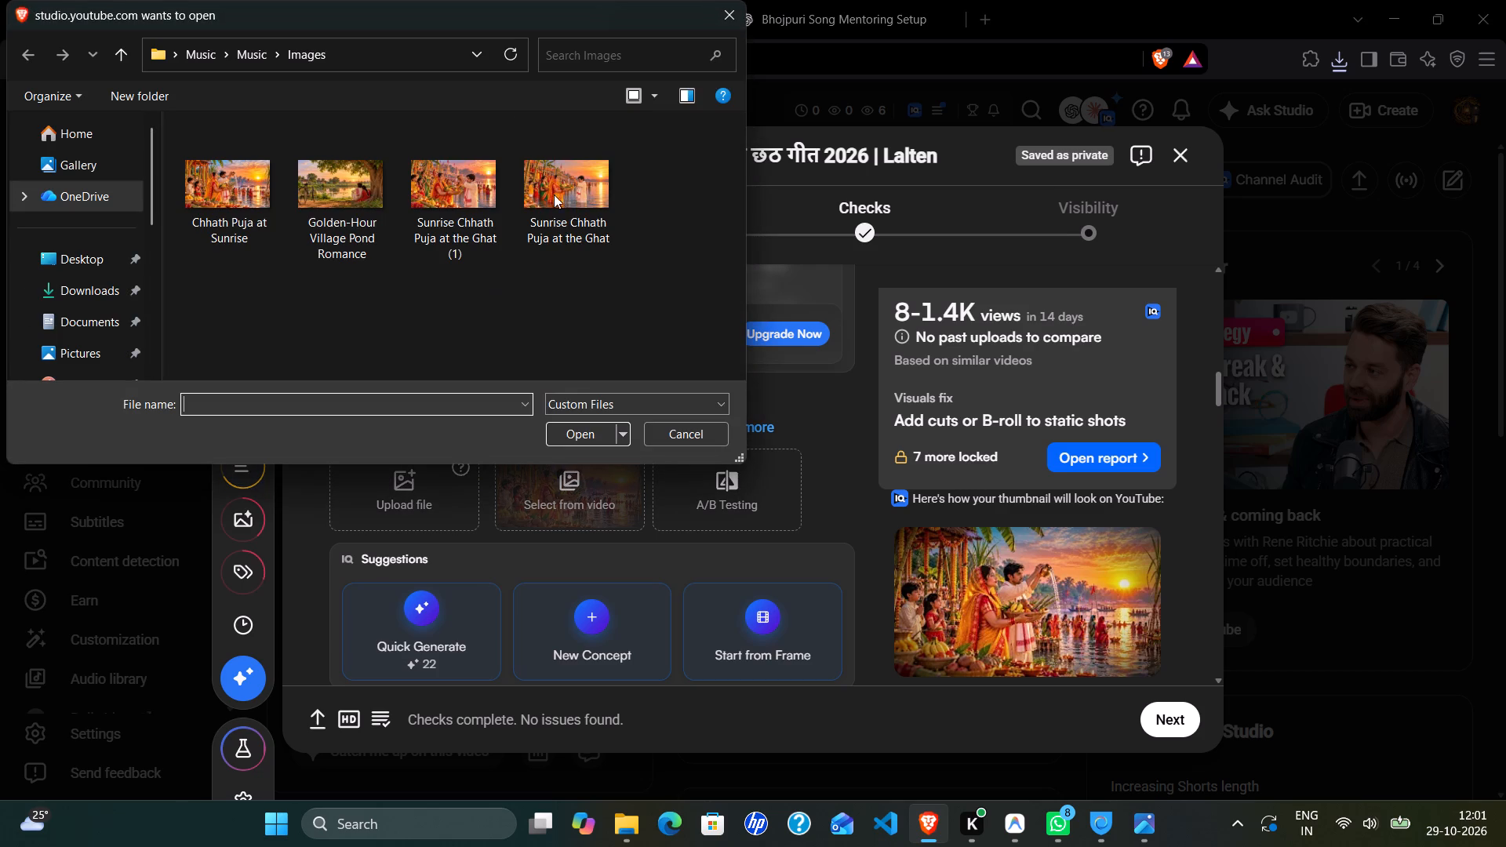
click(256, 51)
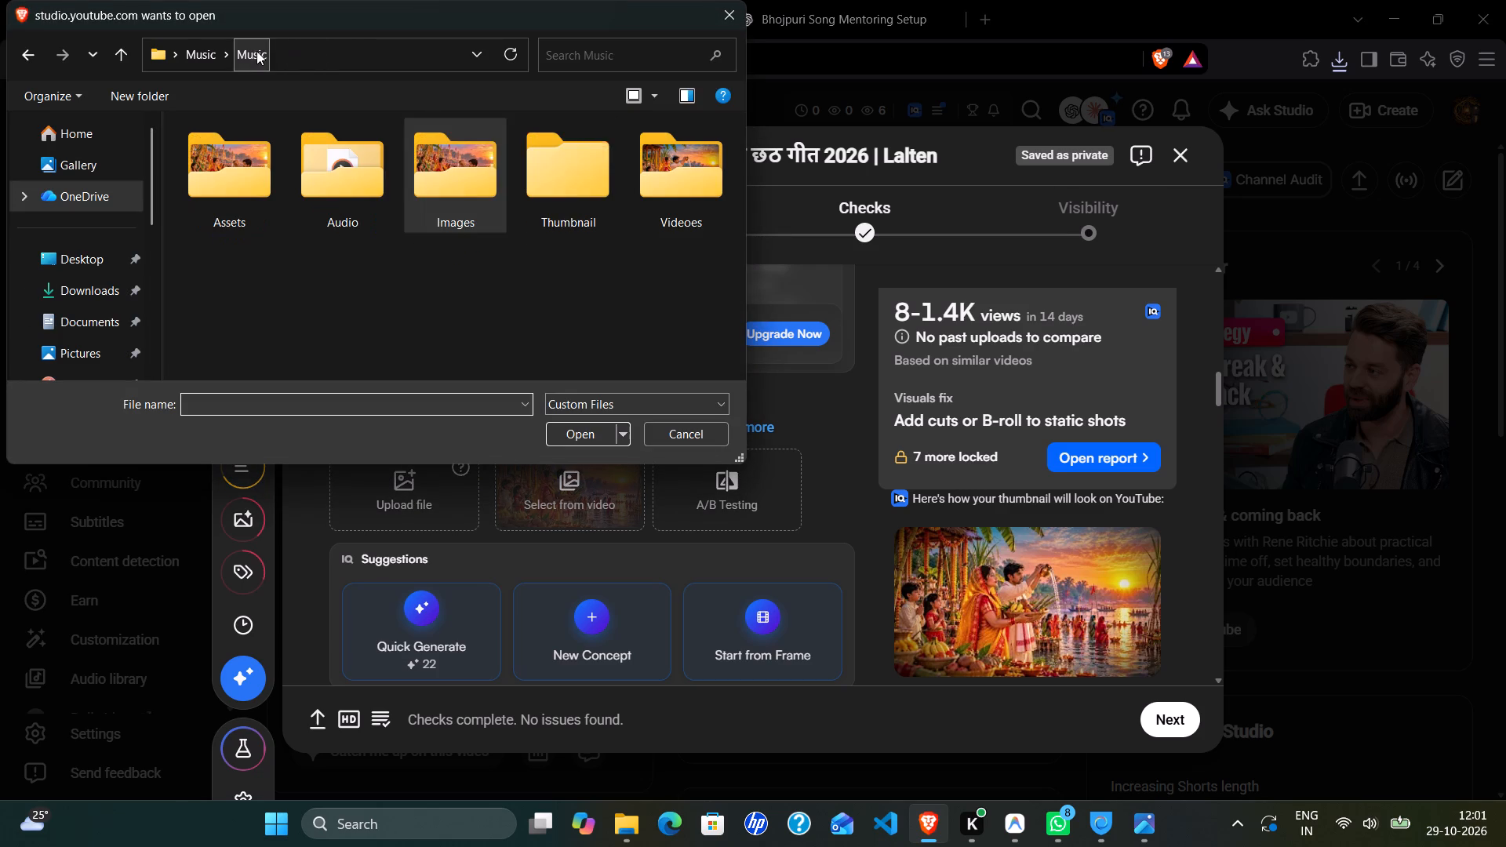
double_click(579, 204)
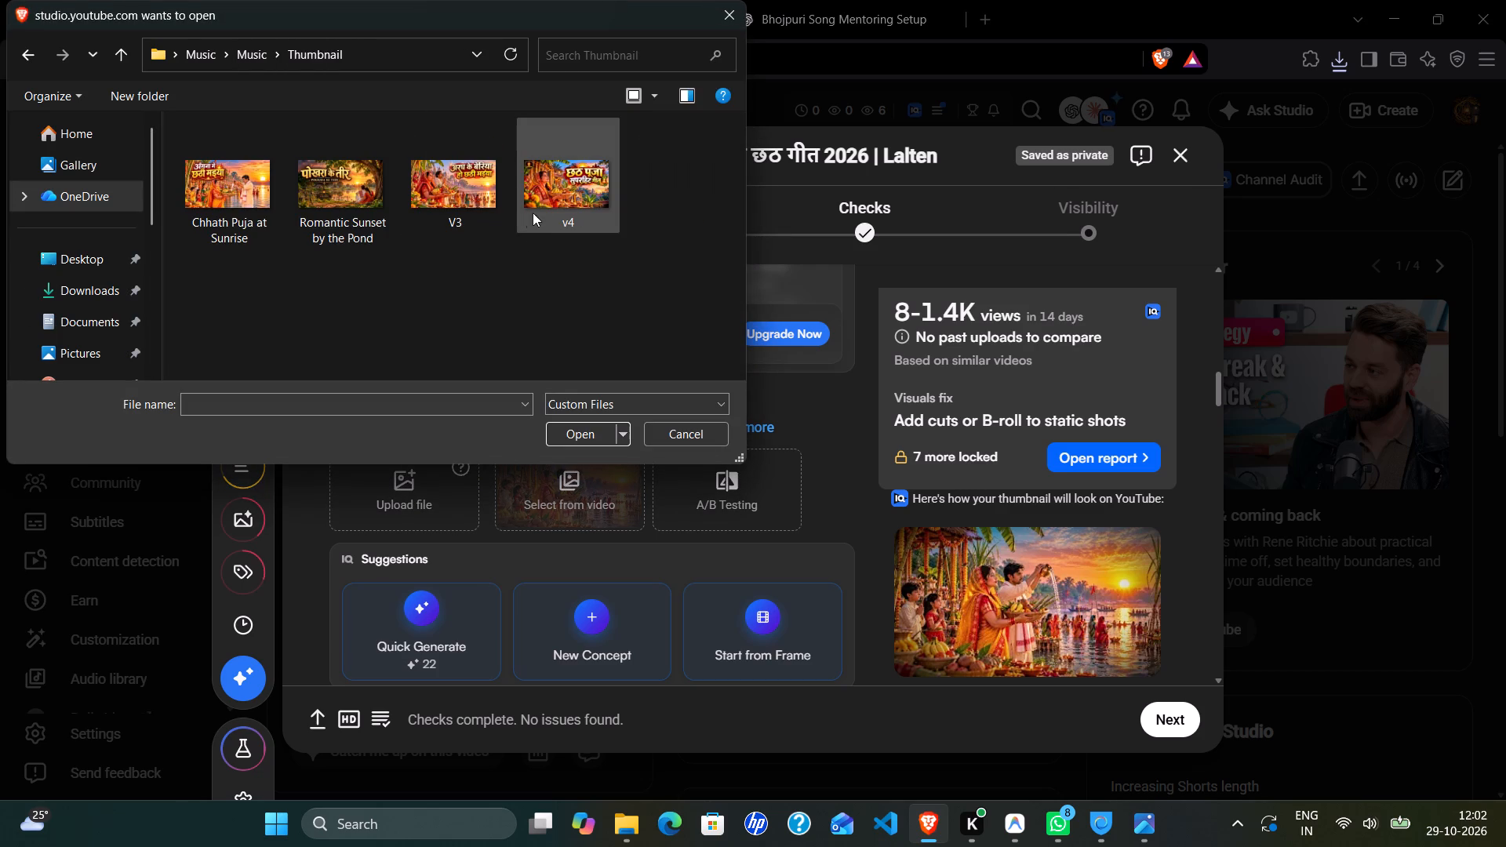
double_click(555, 203)
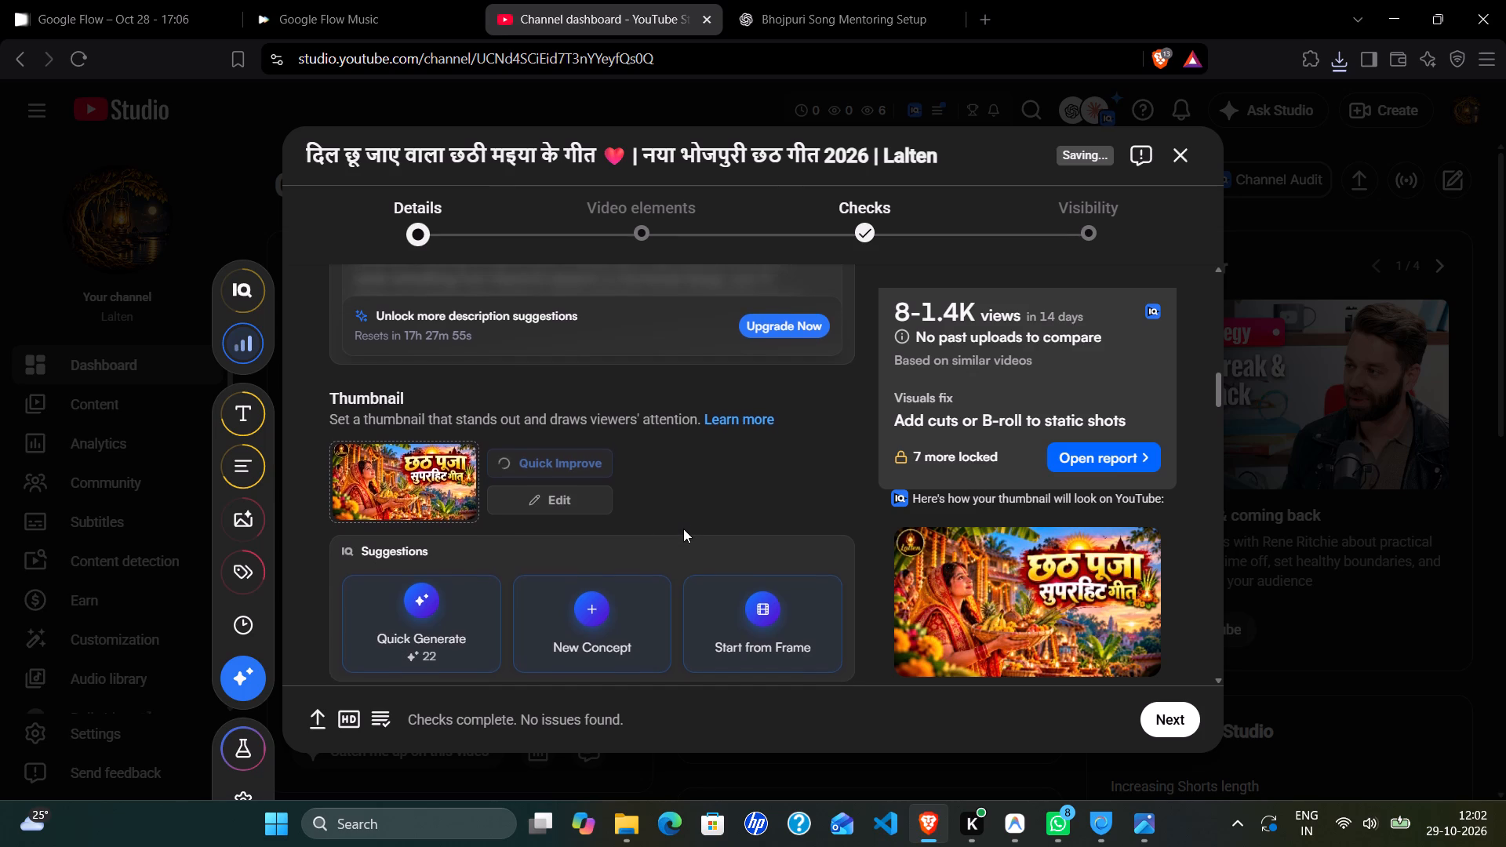
Review the video's remaining detail settings, including license, Shorts remixing, category and comments.
scroll(683, 529, down, 1)
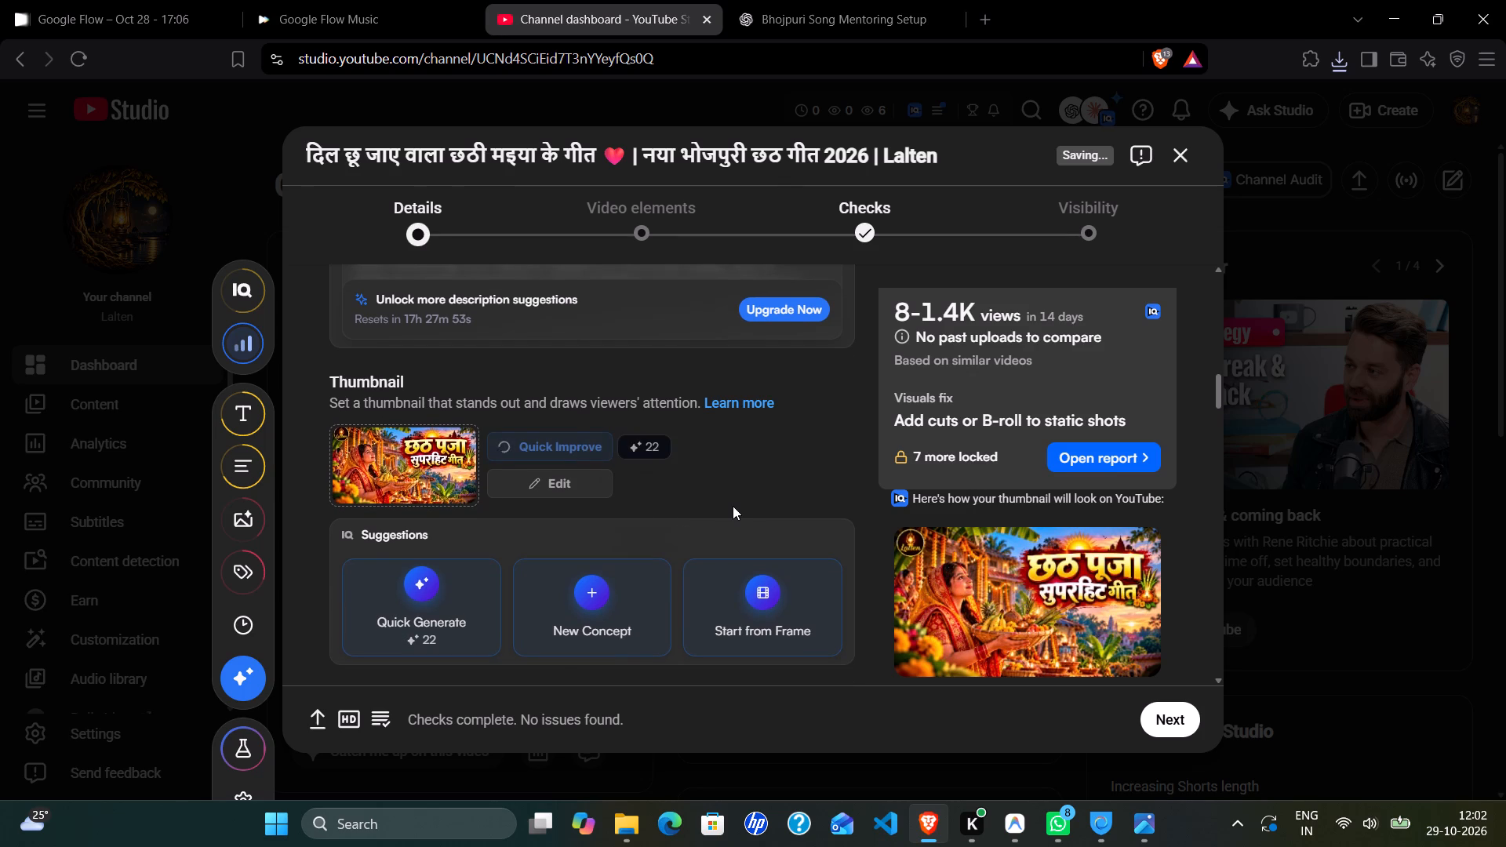
scroll(733, 506, down, 9)
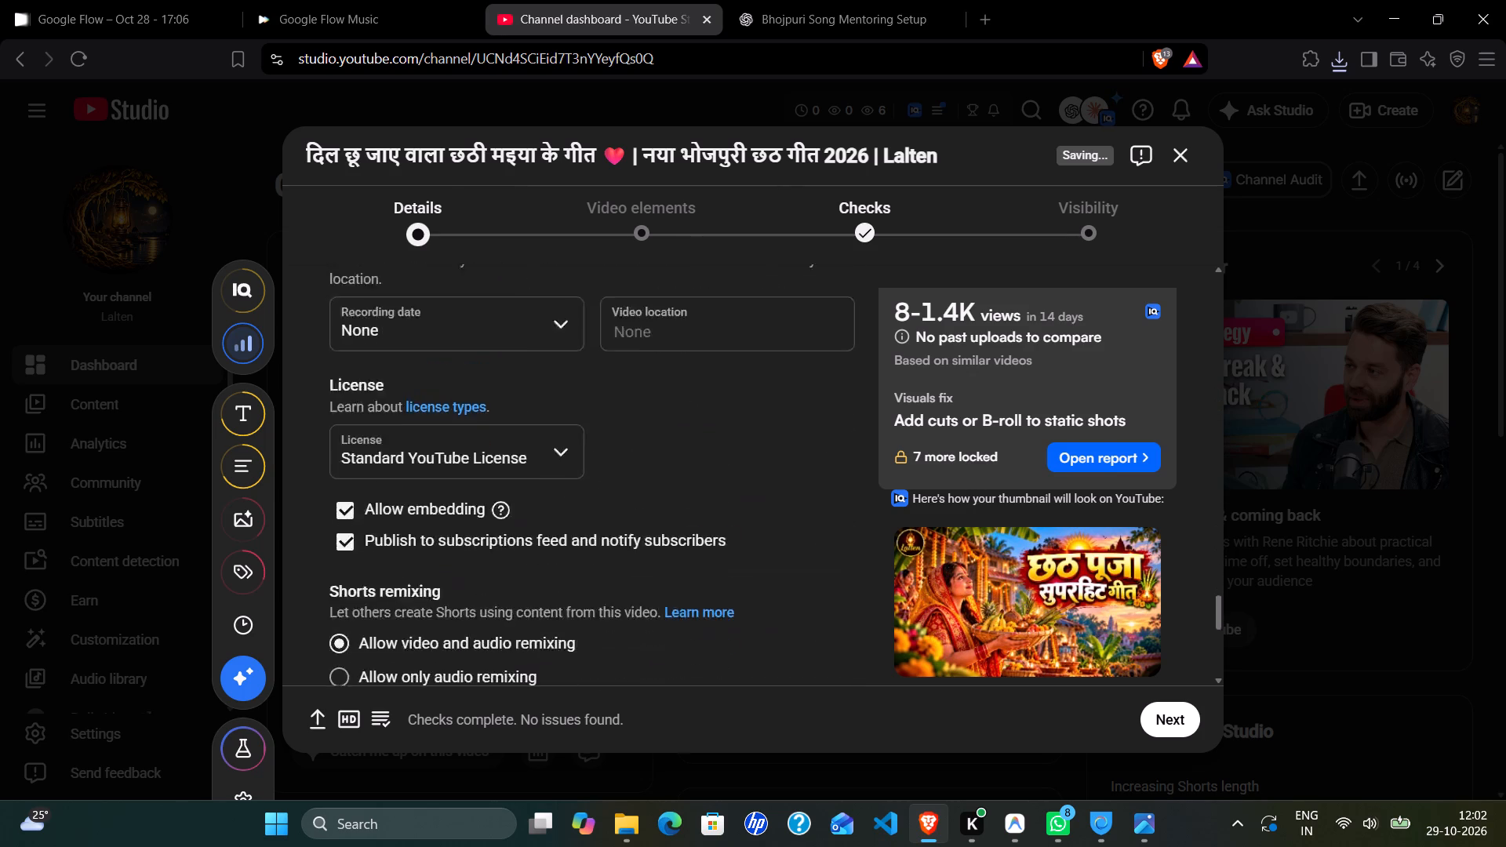
scroll(733, 506, down, 3)
scroll(733, 506, up, 2)
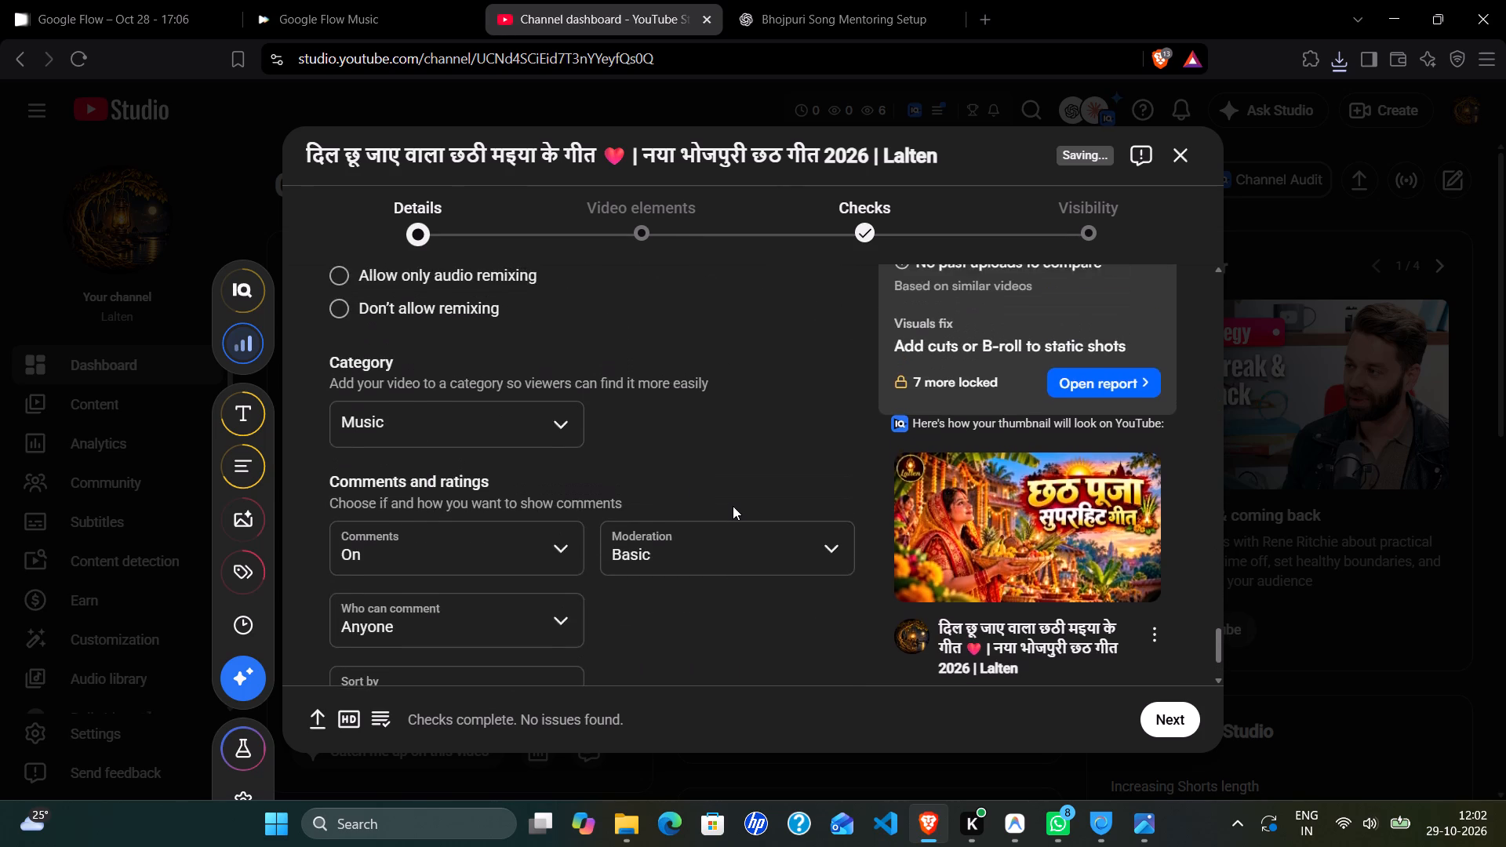
scroll(733, 506, up, 4)
scroll(733, 506, down, 6)
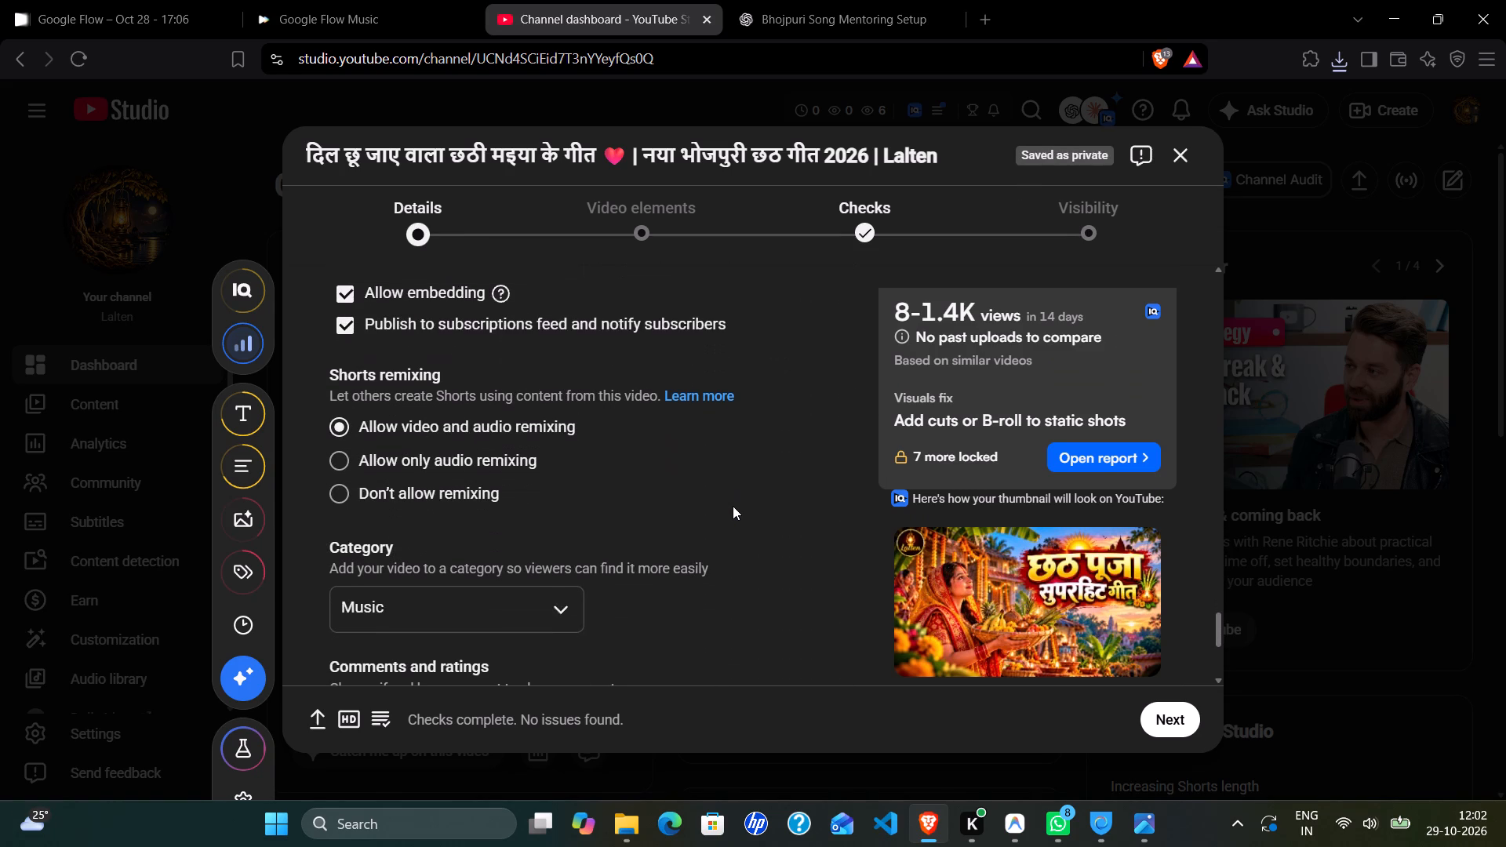
scroll(733, 506, up, 11)
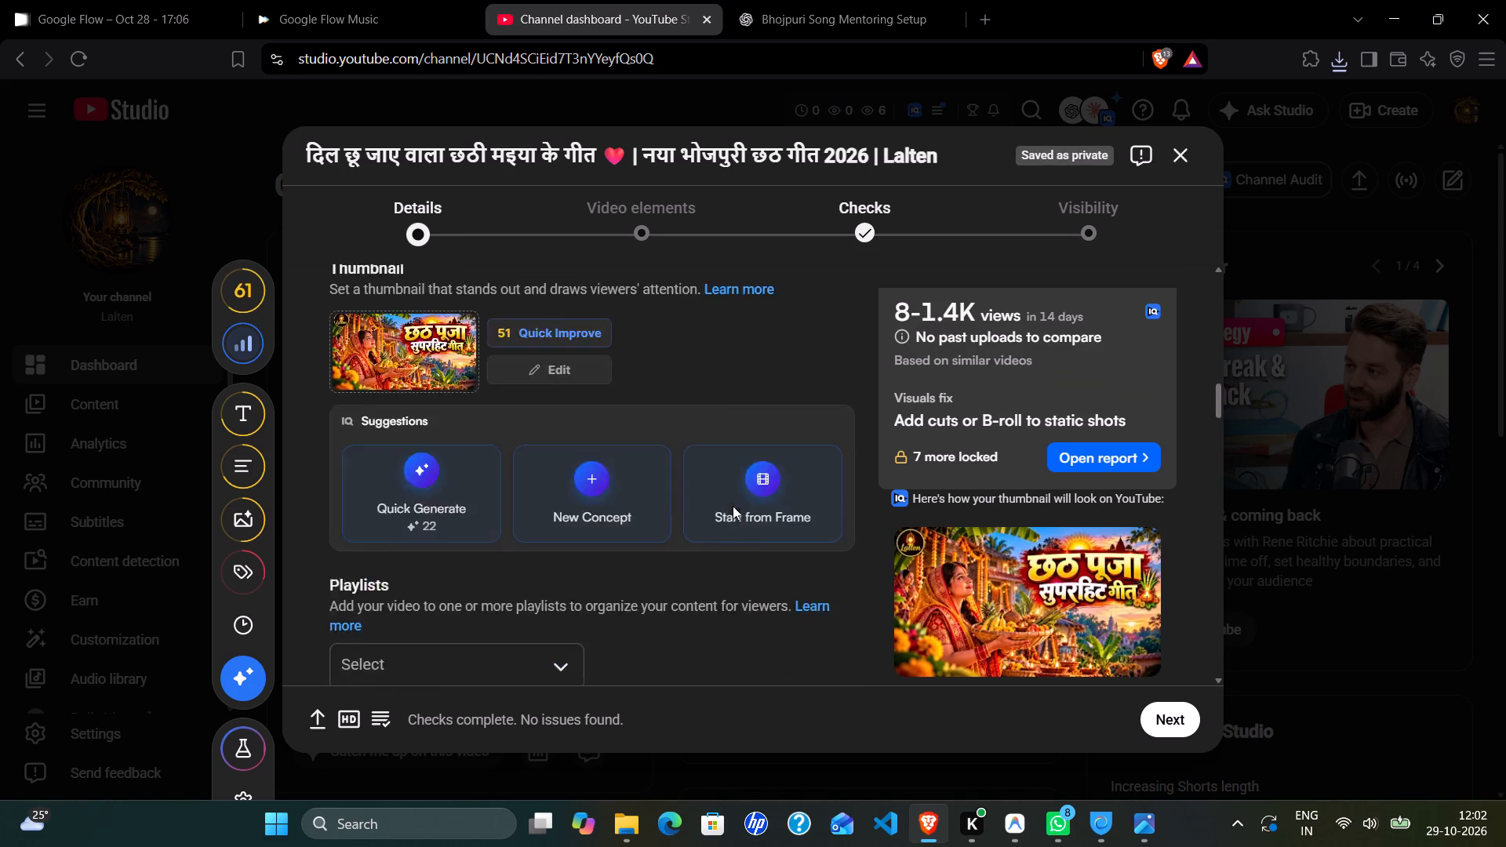
scroll(733, 506, down, 3)
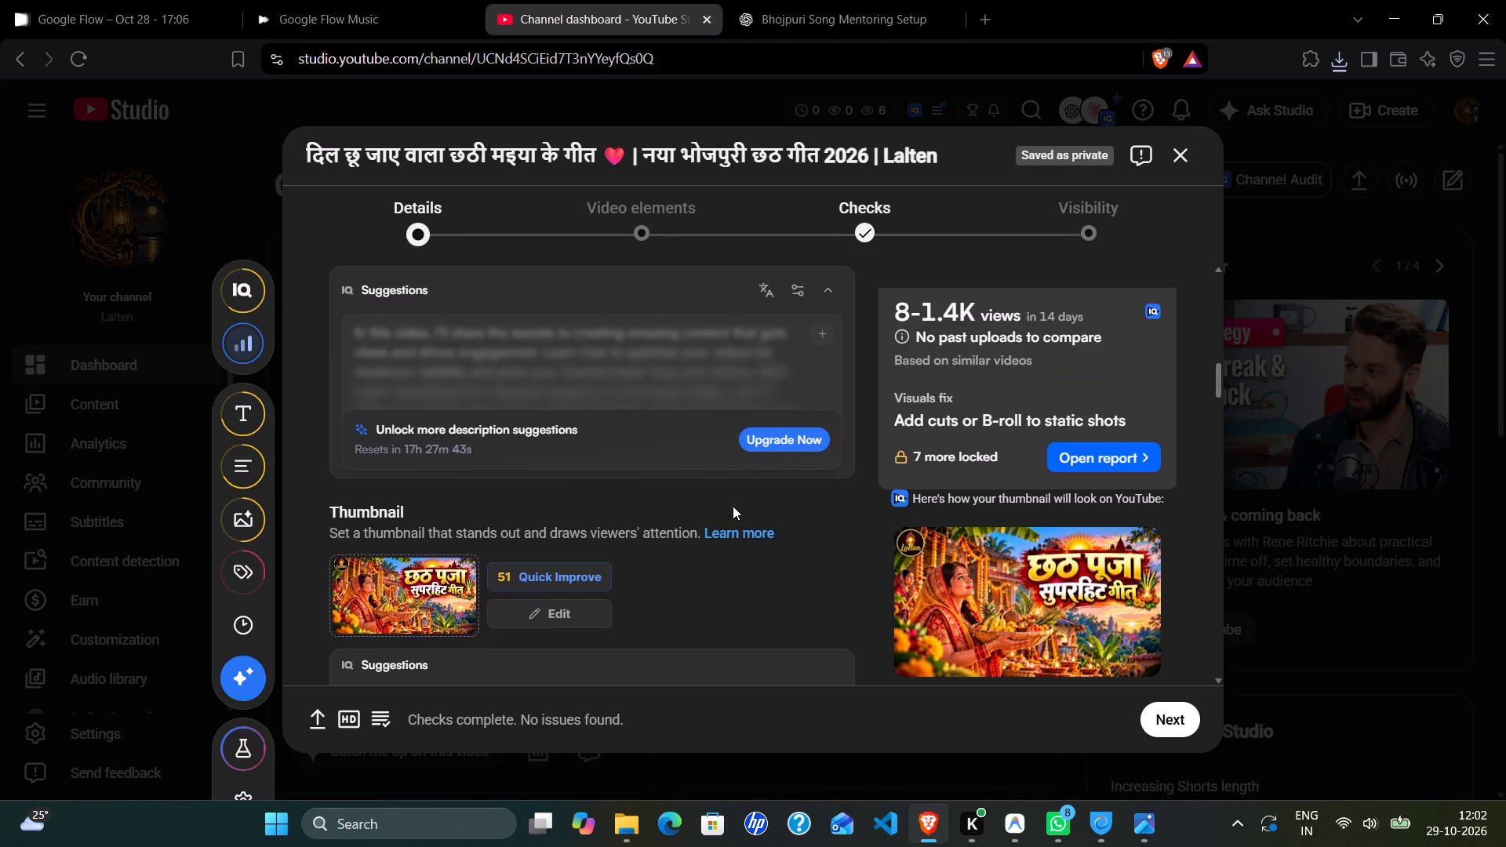
Run Quick Improve on the uploaded v4 thumbnail to replace it with an improved version.
scroll(733, 506, down, 1)
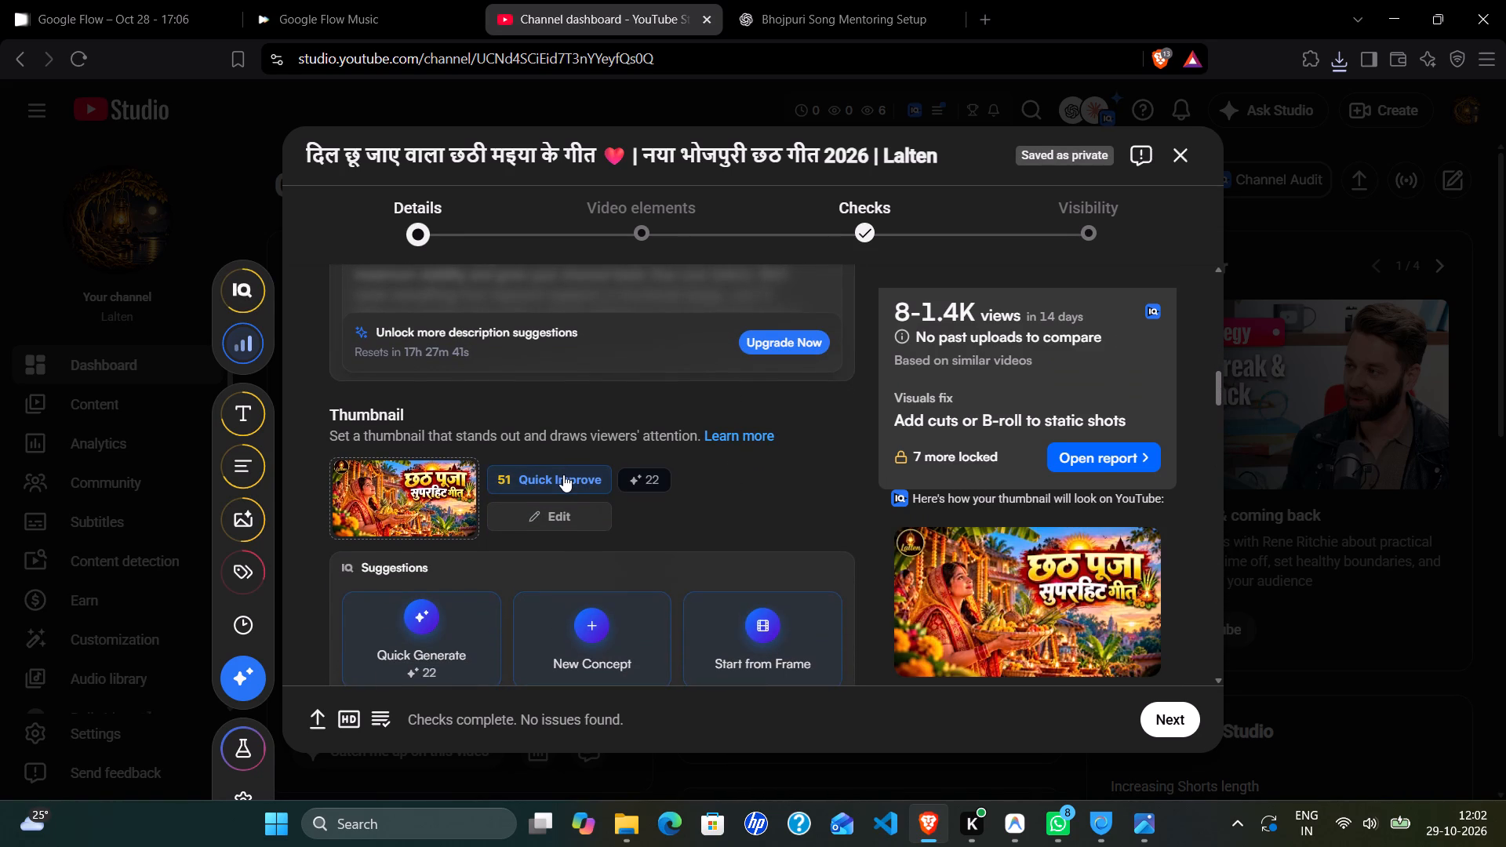
click(563, 474)
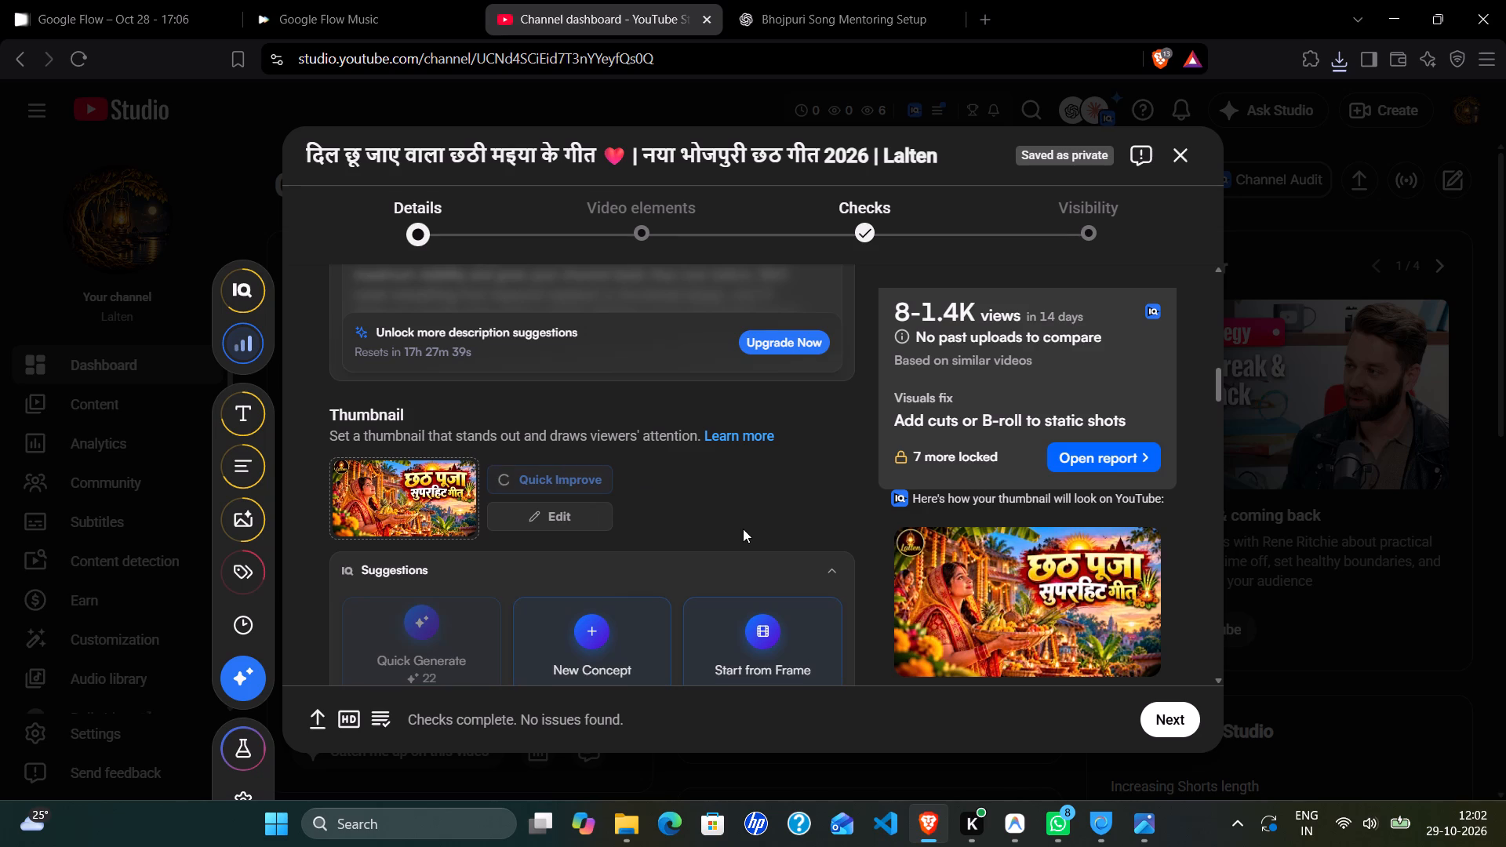
scroll(743, 529, down, 1)
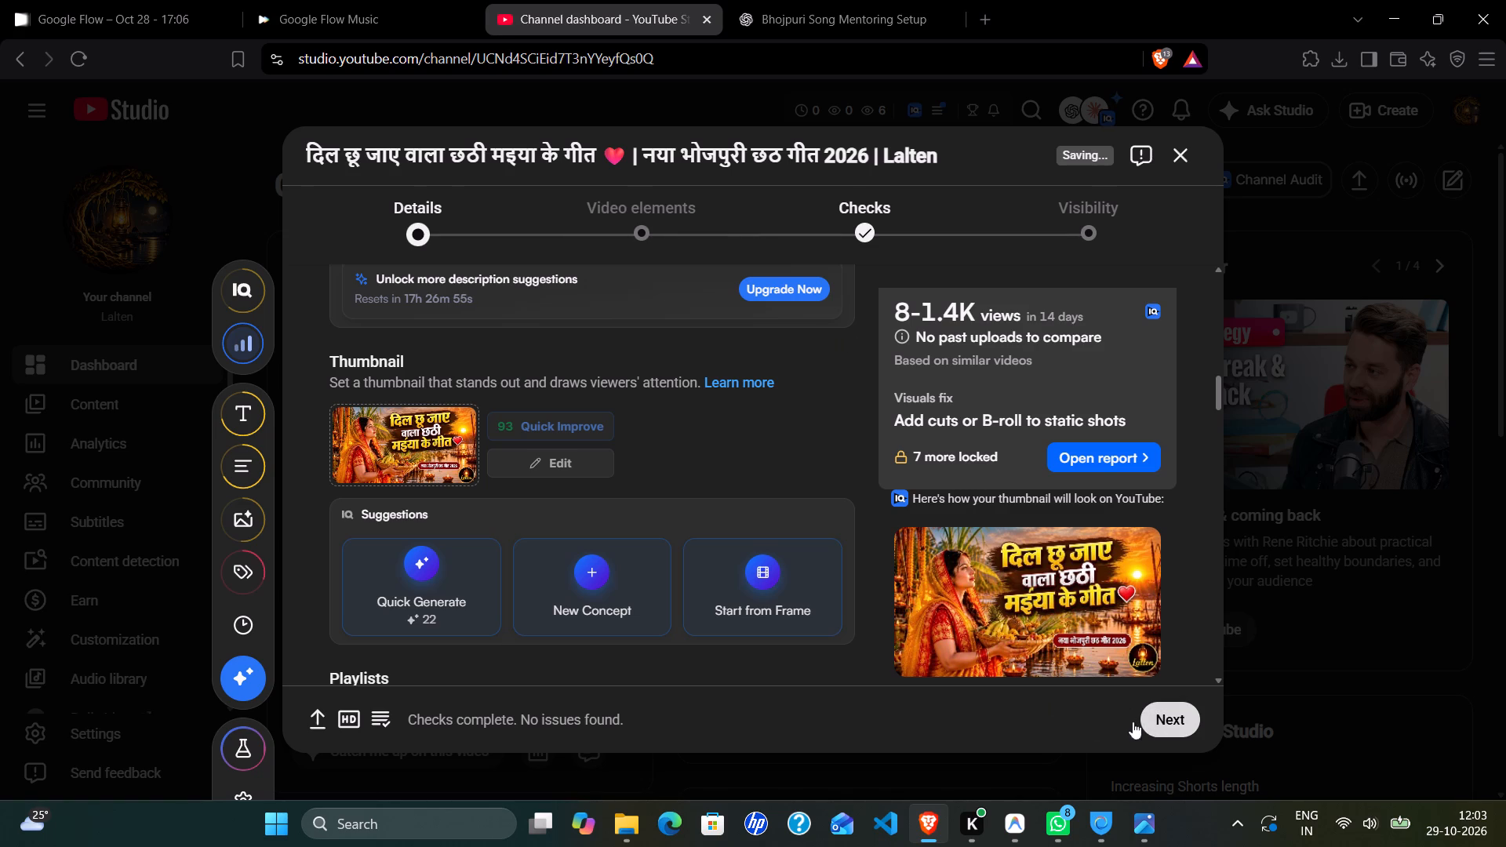
Check the rest of the video's details, from playlists through to the comments and ratings settings.
scroll(753, 618, down, 3)
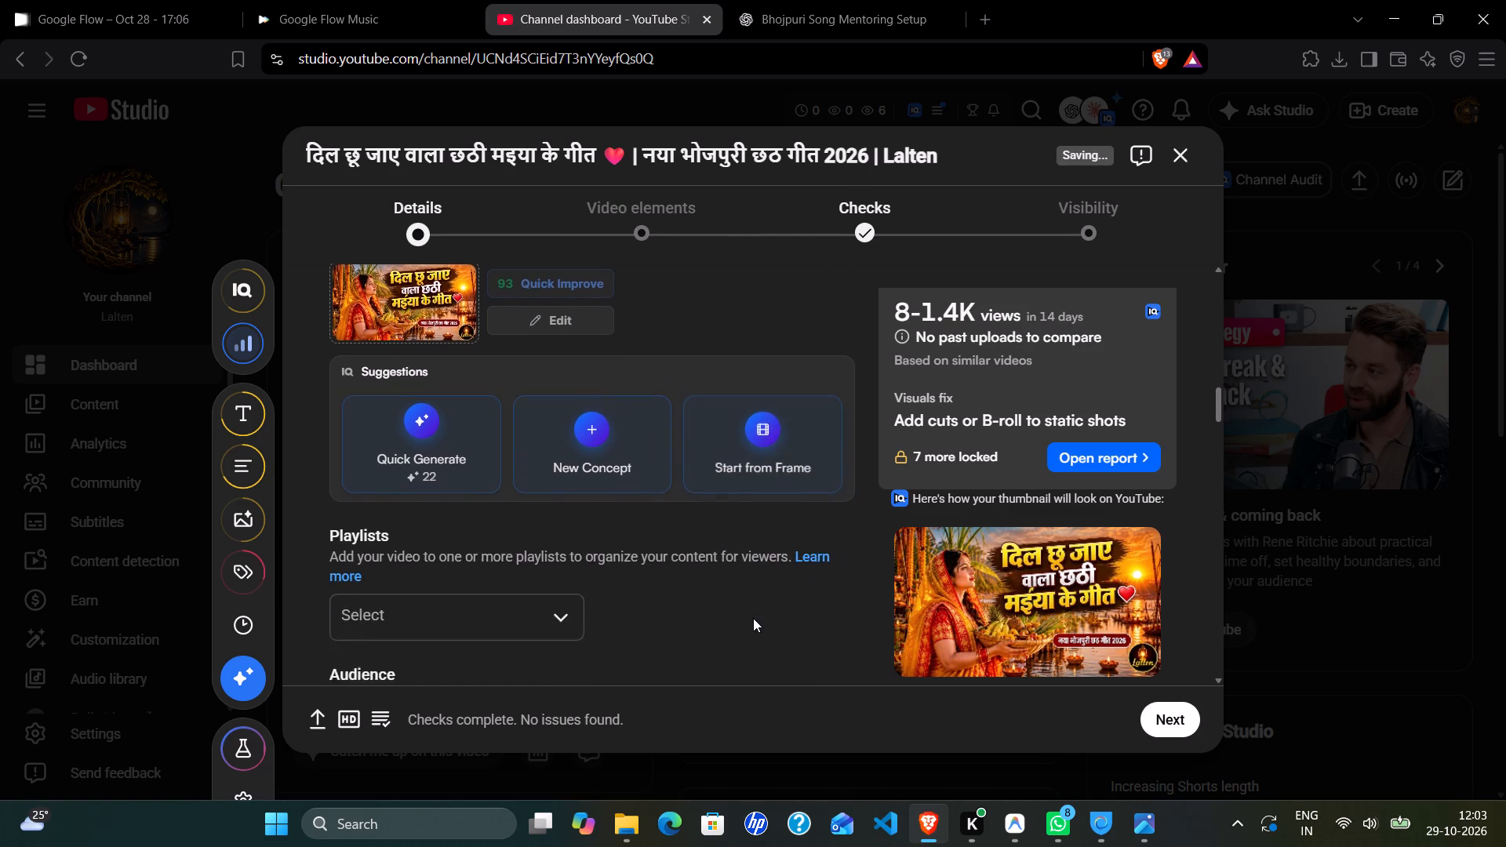
scroll(753, 618, down, 6)
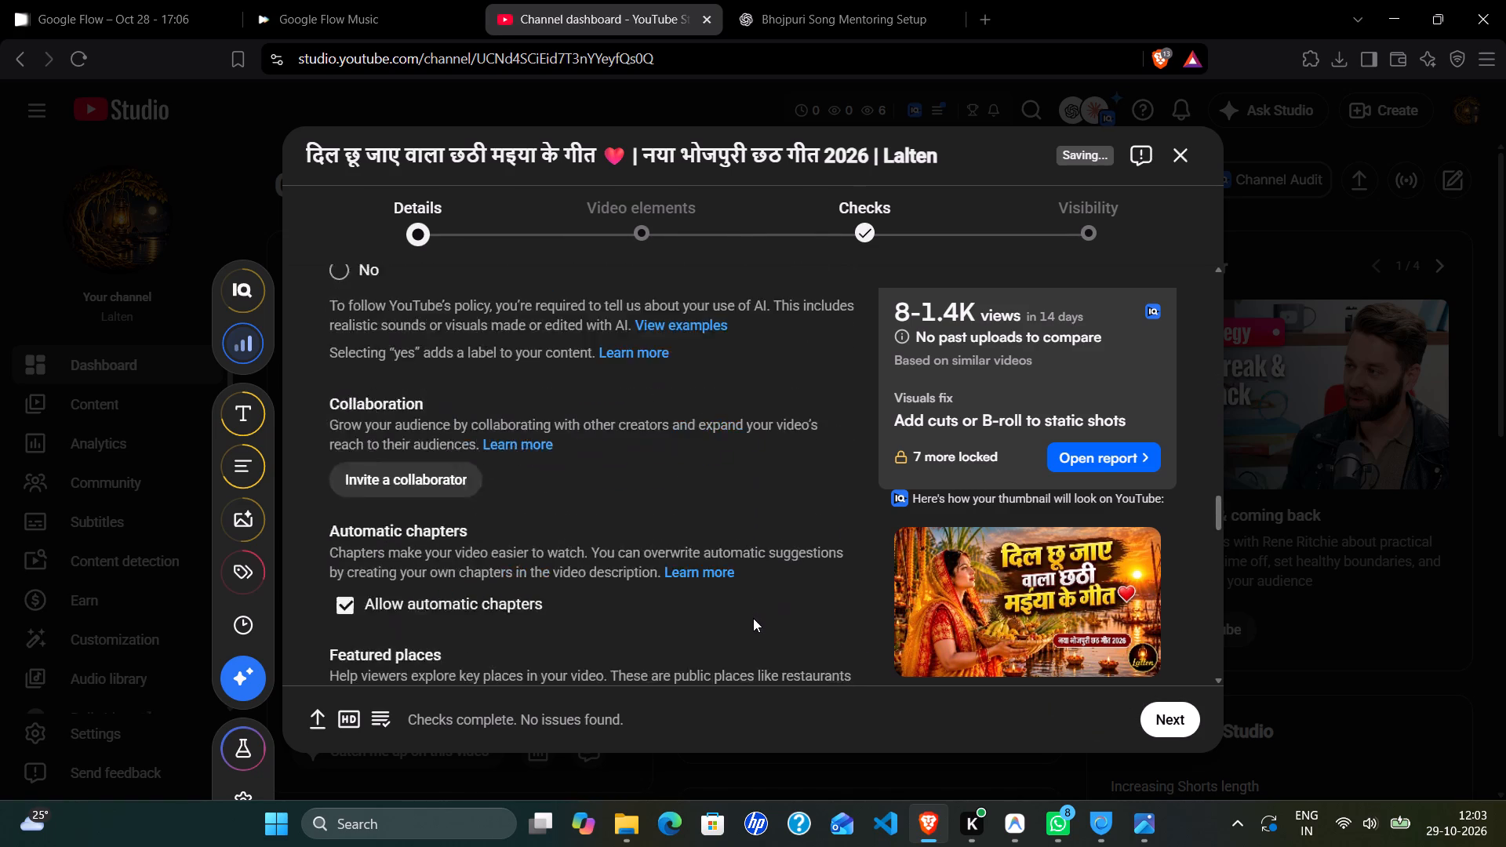
scroll(753, 618, down, 4)
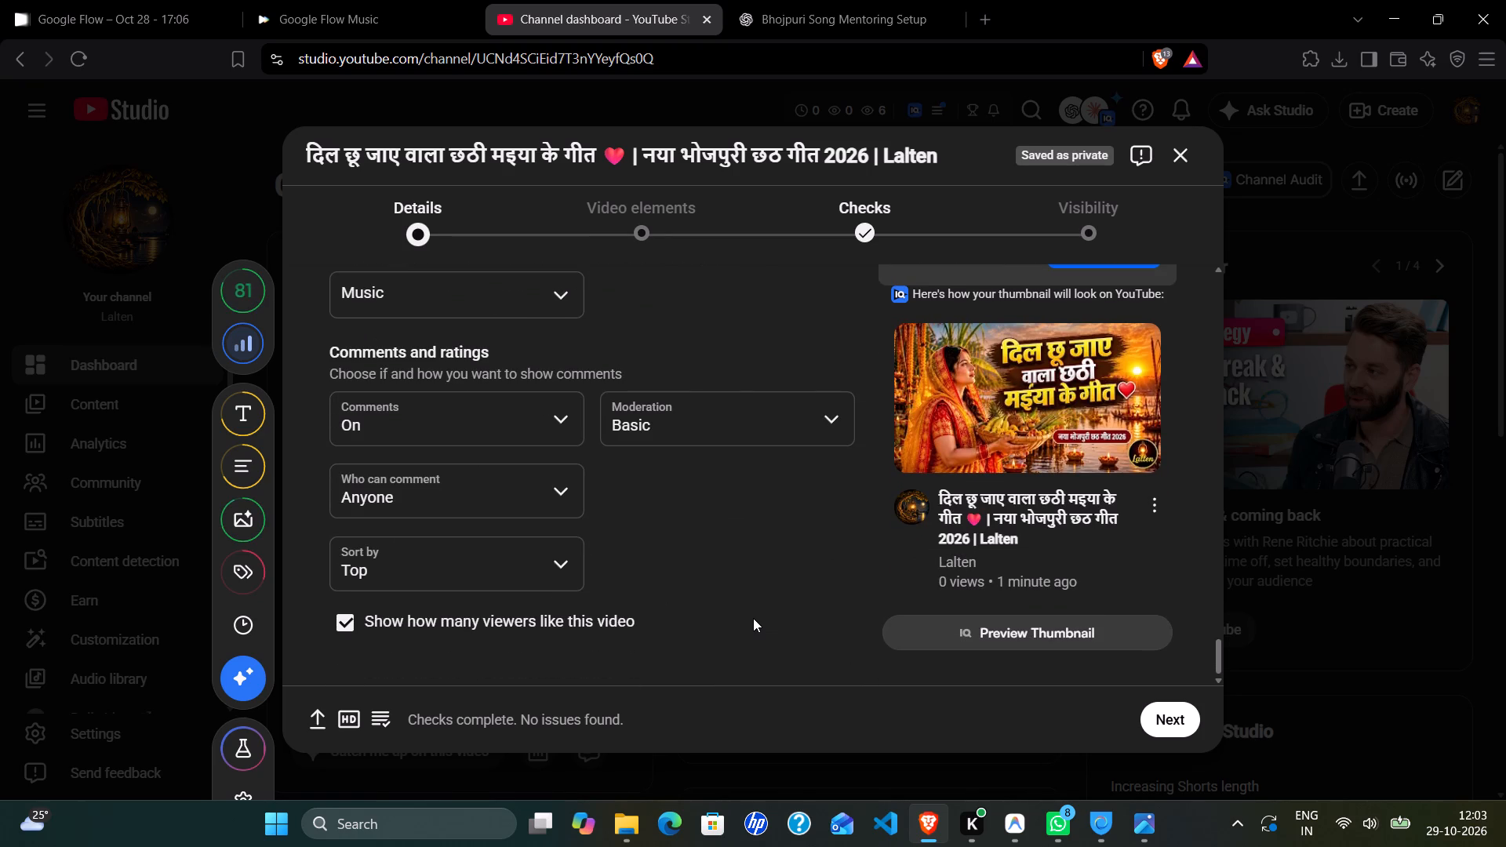
scroll(753, 618, down, 1)
Add an end screen to the video using the template with two side-by-side video elements.
click(667, 232)
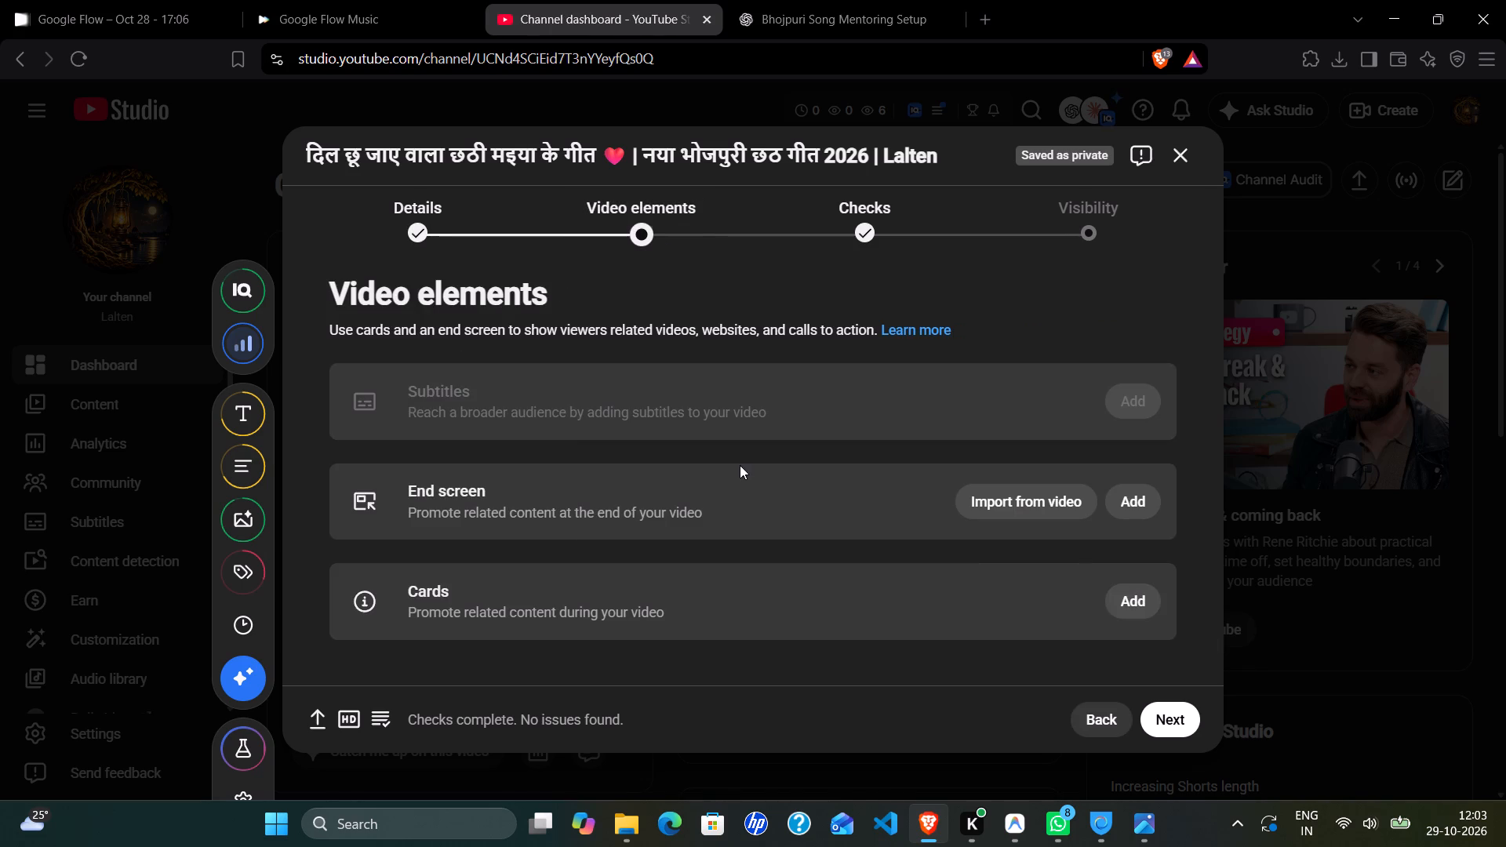
click(977, 496)
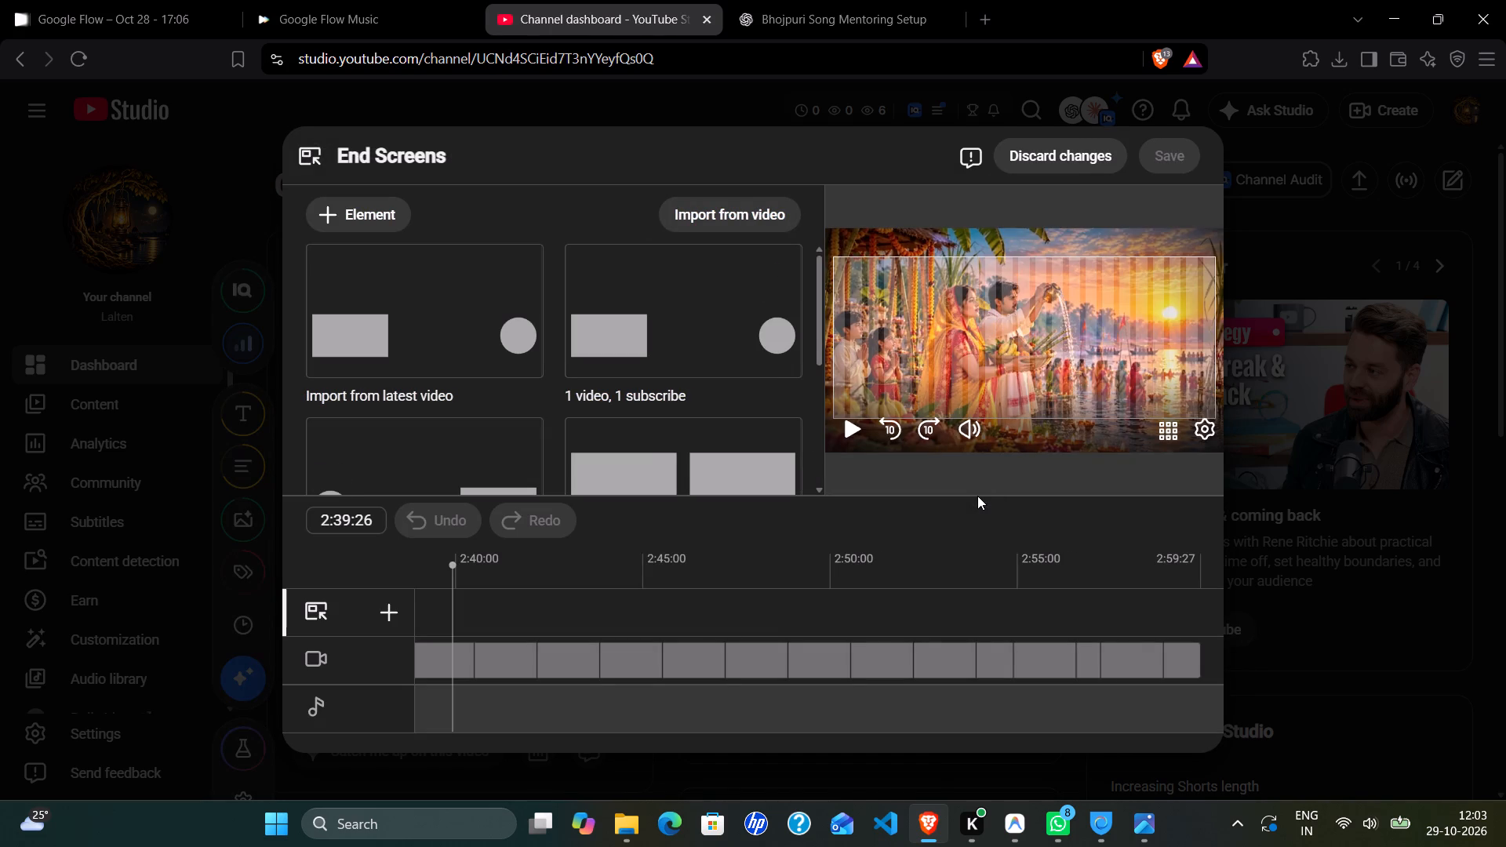
scroll(635, 329, down, 1)
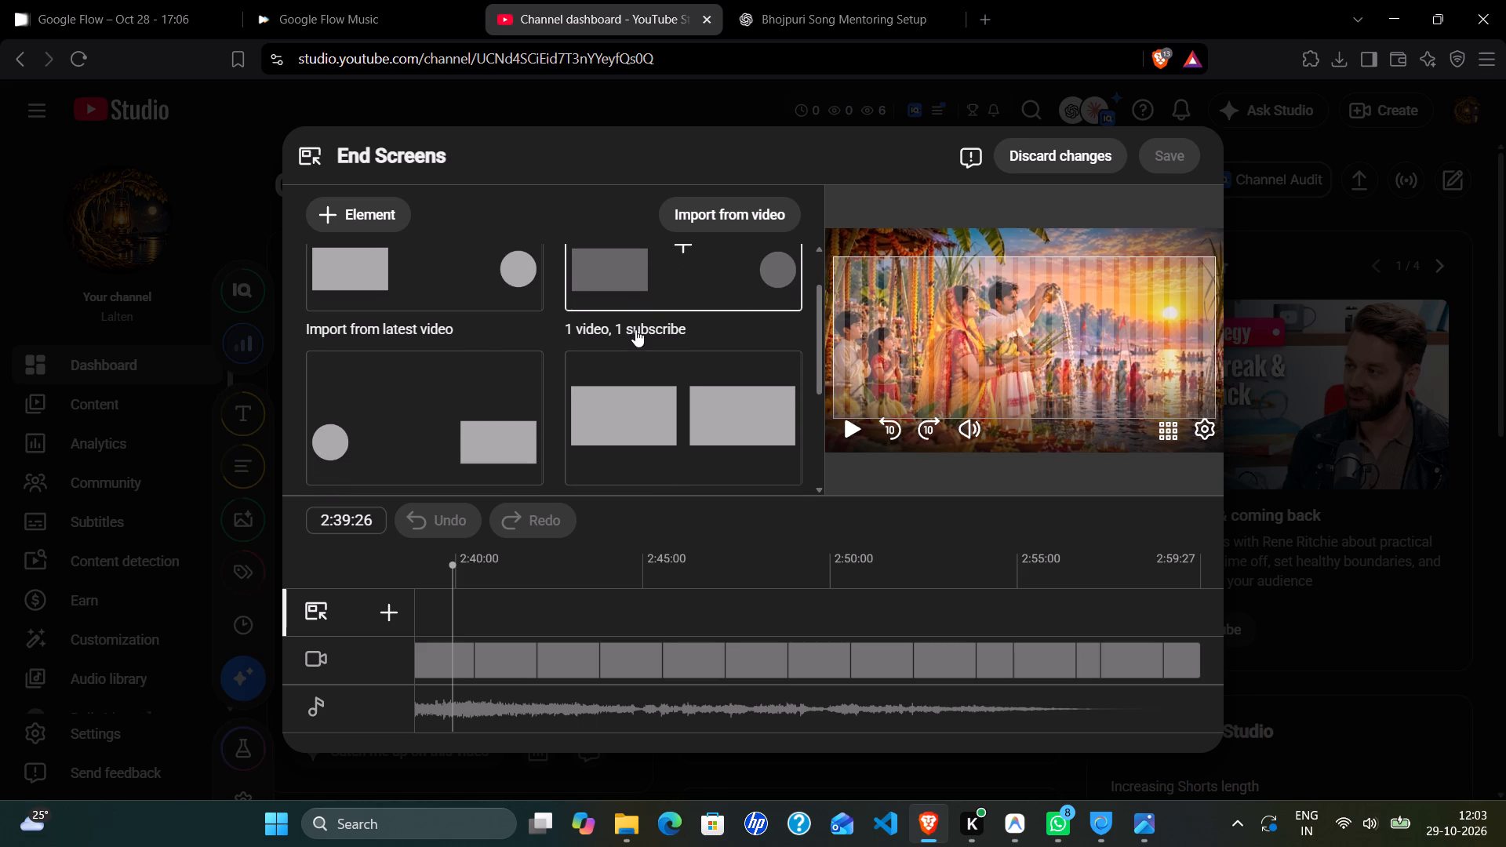
scroll(635, 329, down, 1)
click(675, 394)
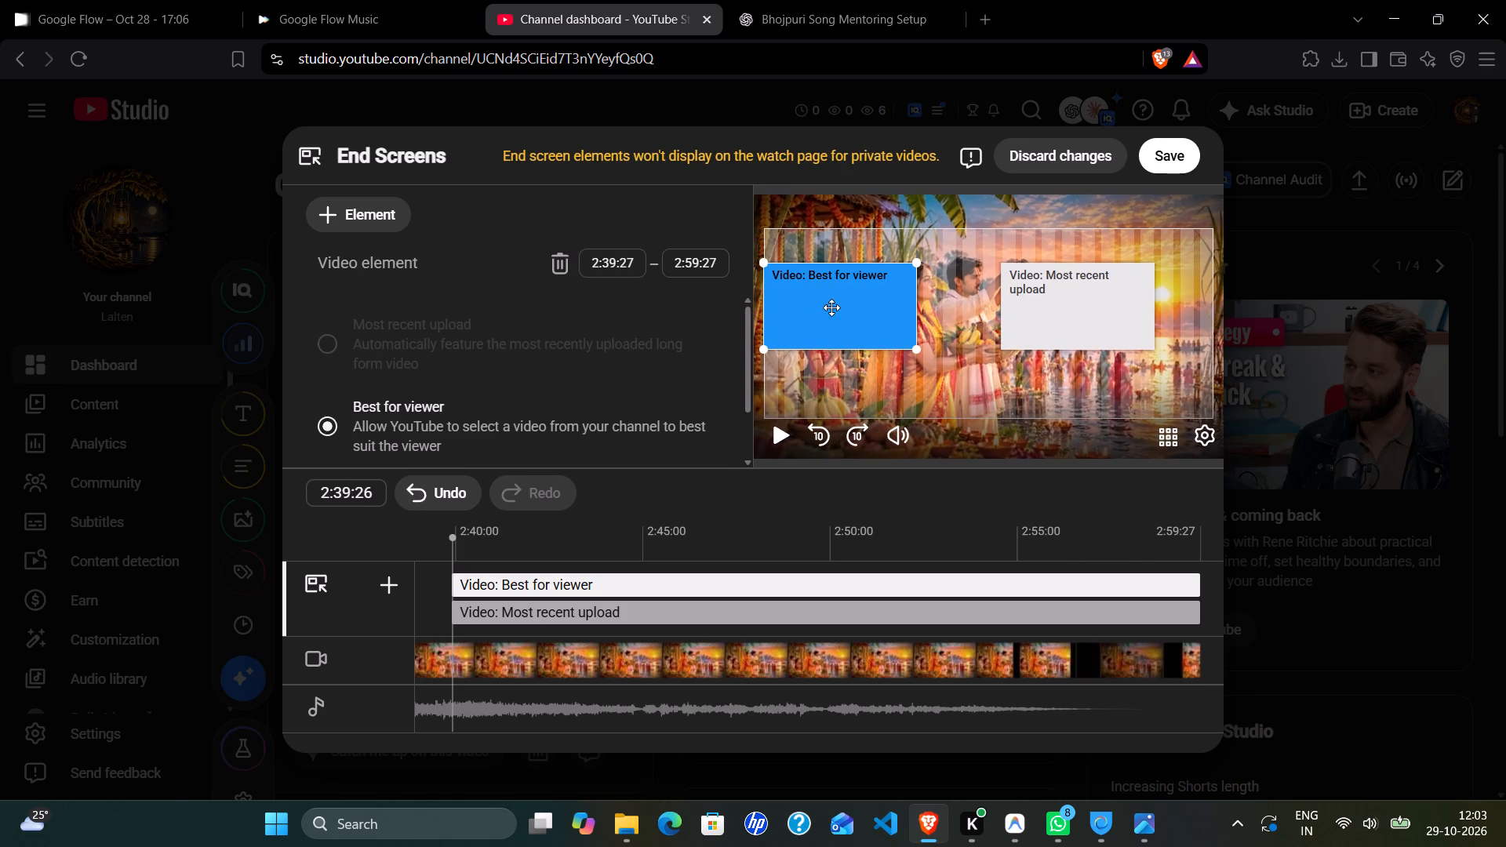
Move the Best for viewer and Most recent upload elements lower and further right, align them level with each other, and save the end screen.
drag(839, 303, 880, 322)
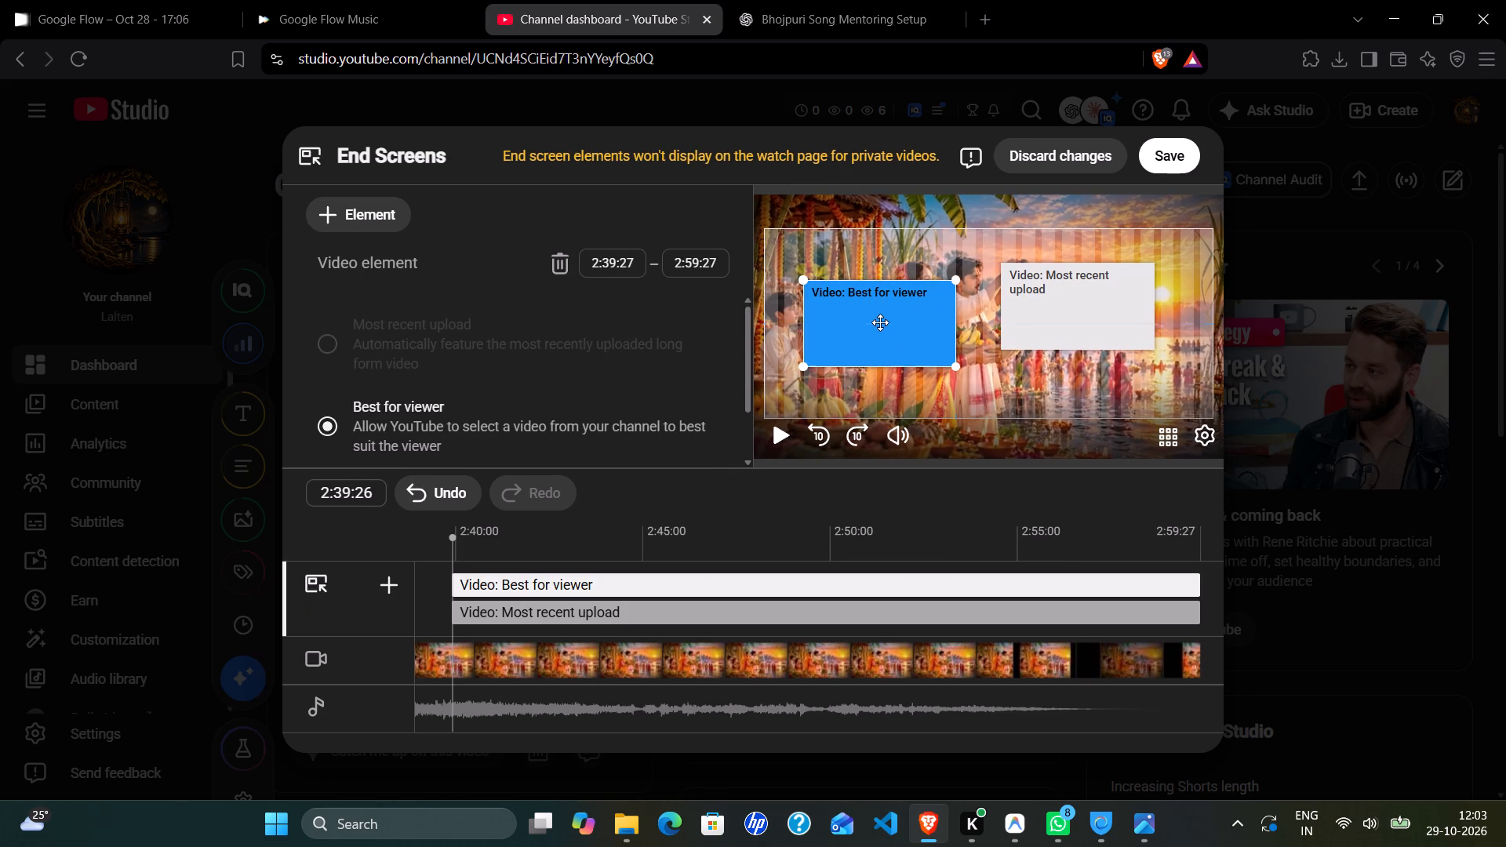
drag(1017, 323, 1030, 336)
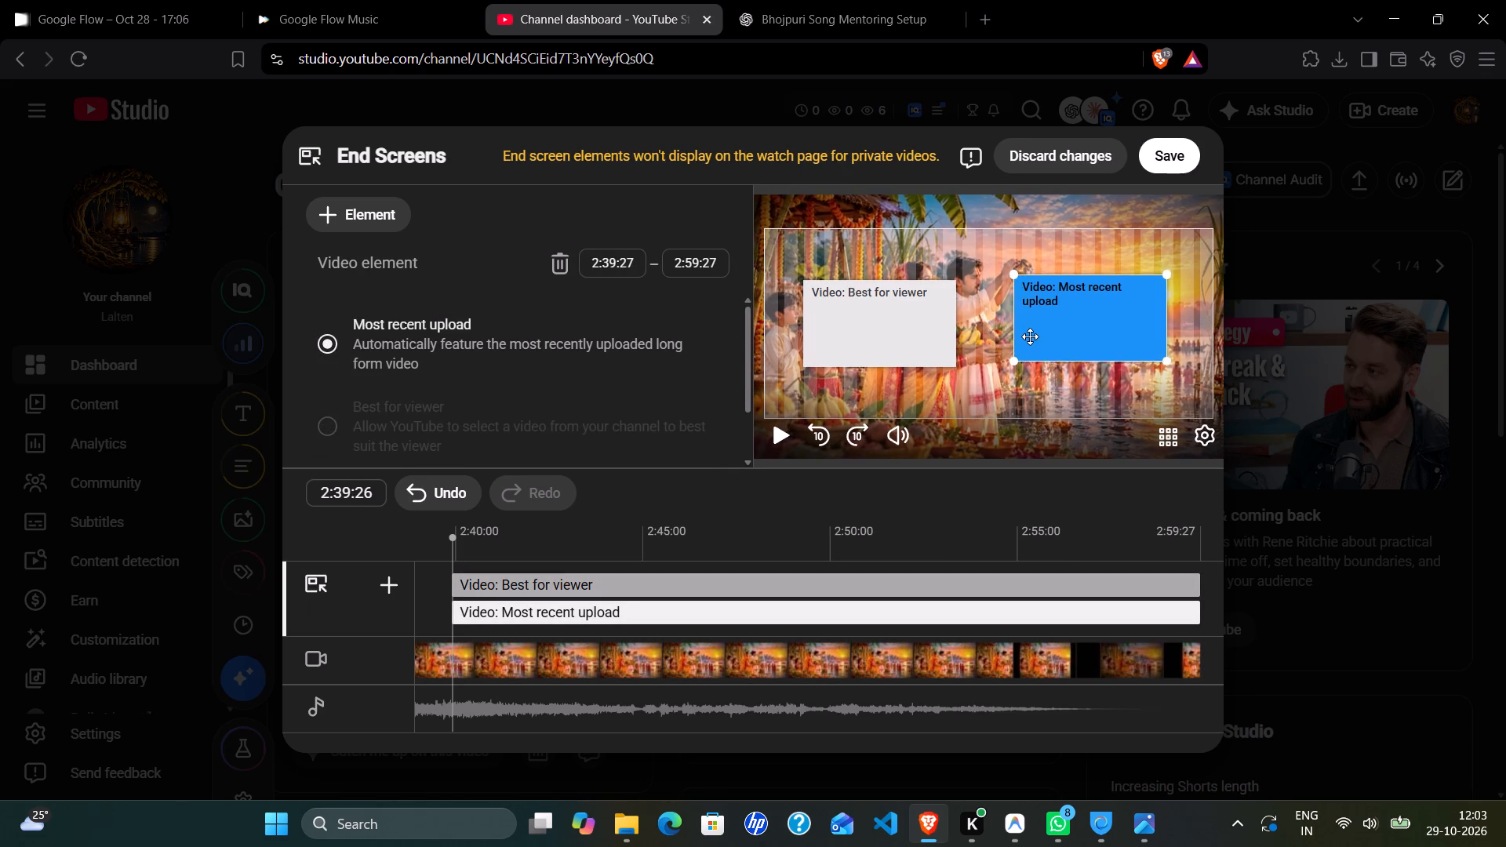
drag(1030, 336, 1039, 336)
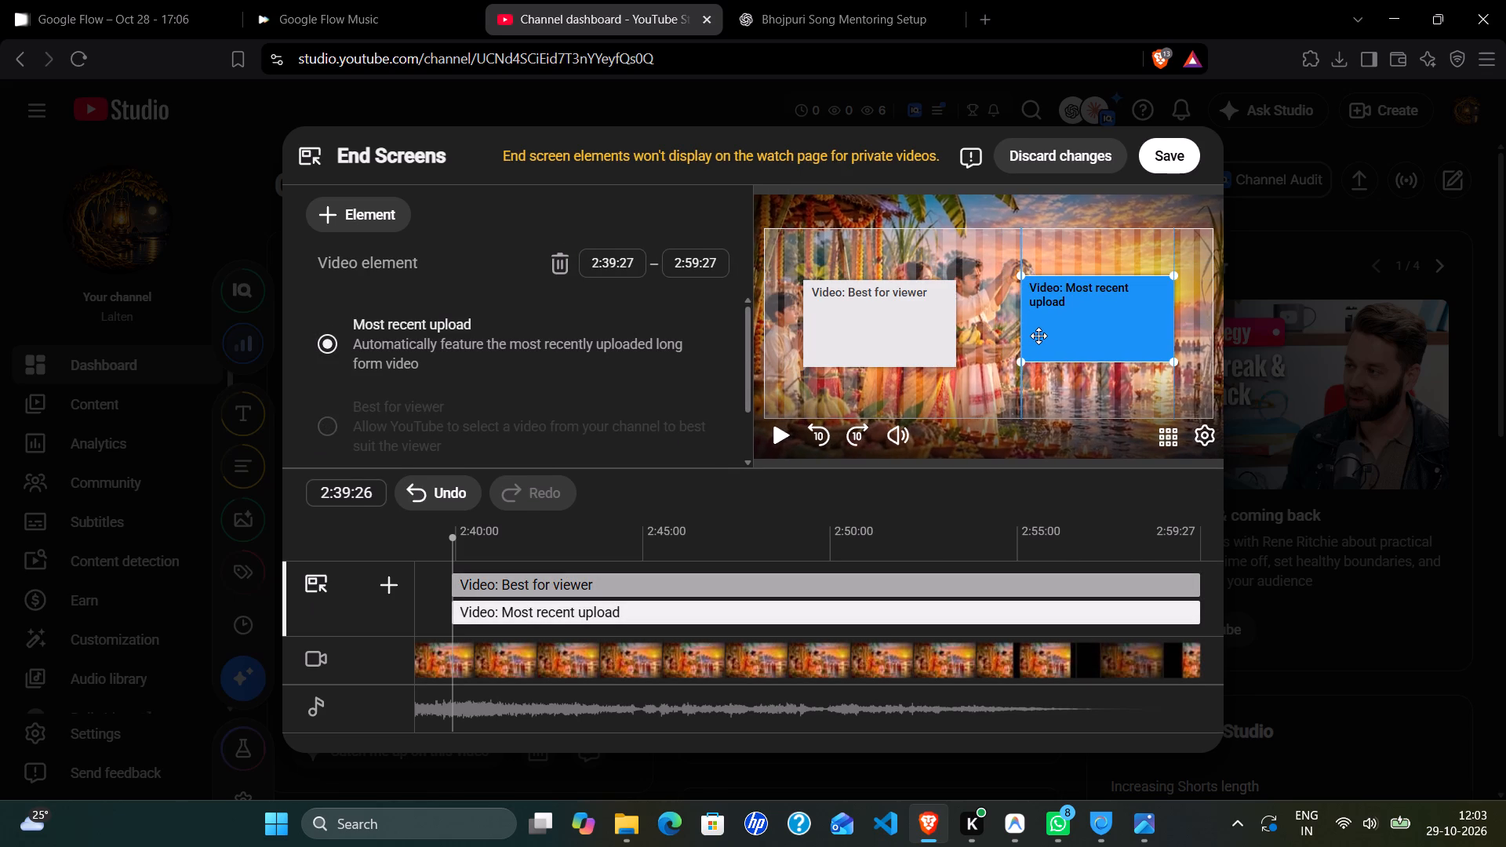
drag(1039, 336, 1037, 338)
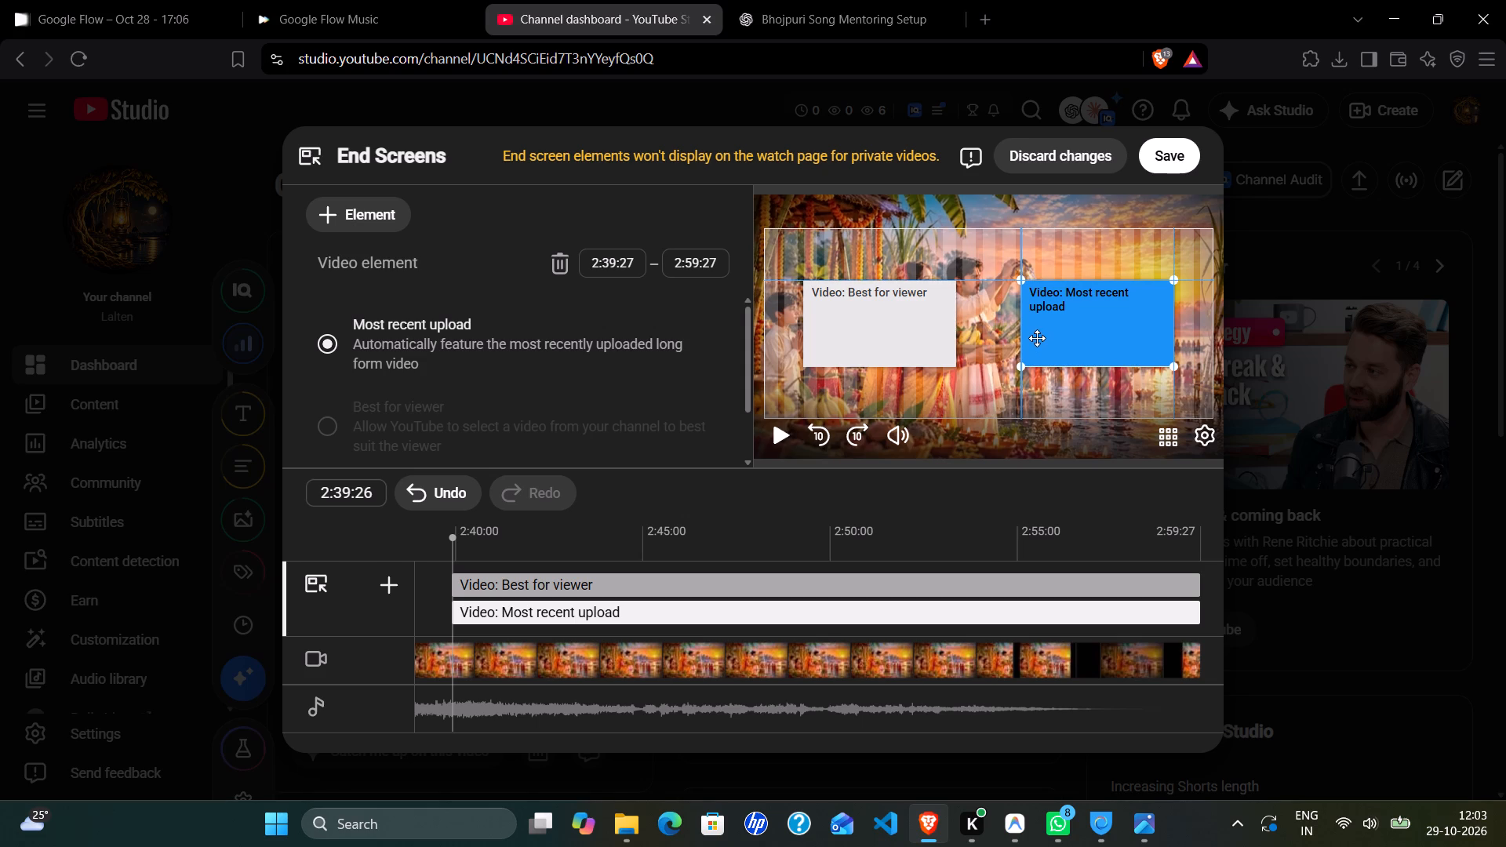
drag(1037, 338, 1035, 336)
click(1035, 336)
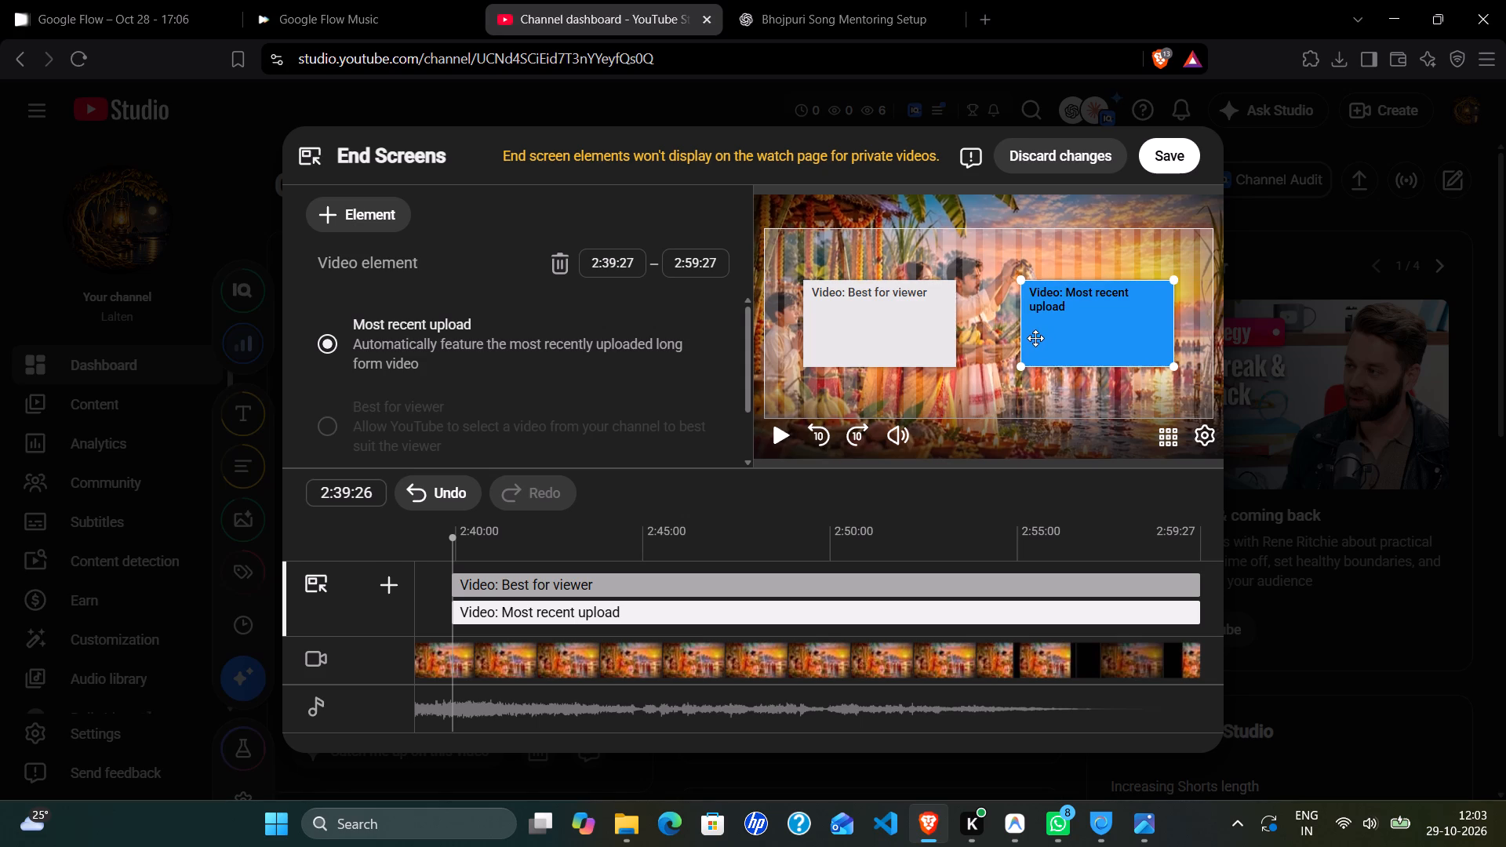
click(871, 248)
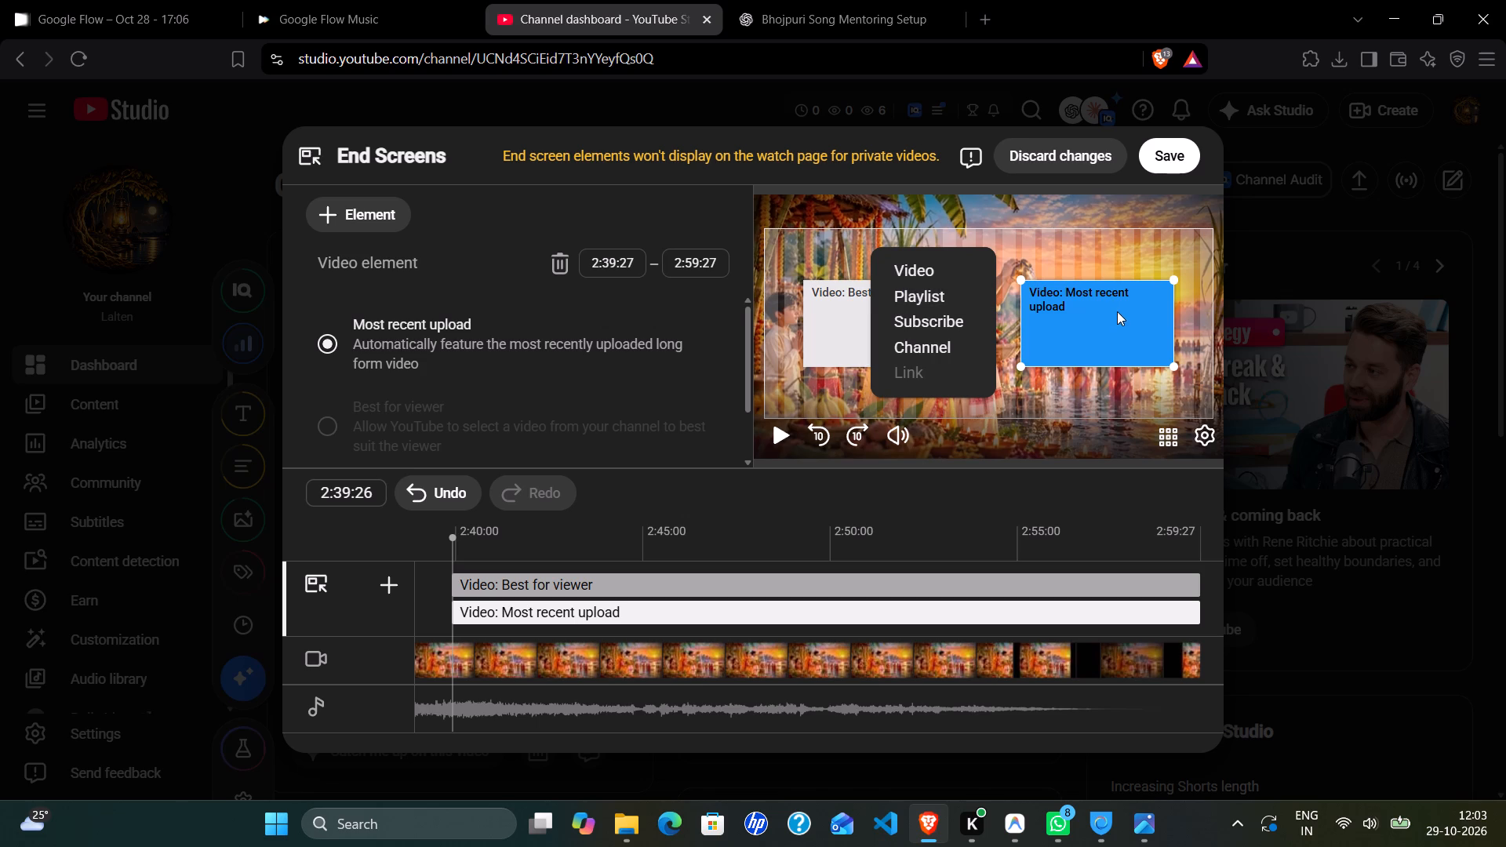
click(842, 307)
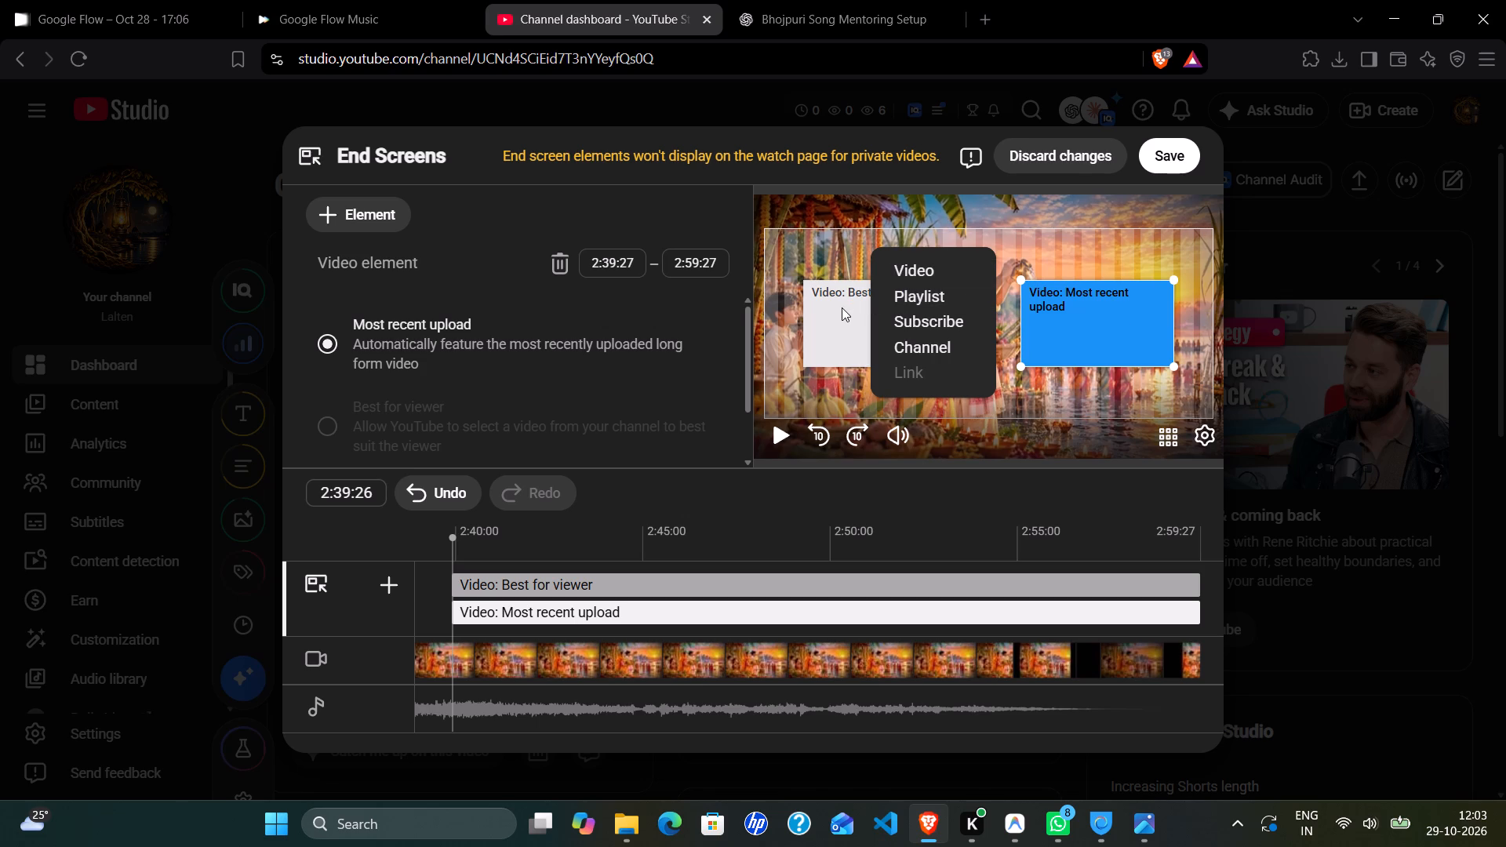
right_click(842, 307)
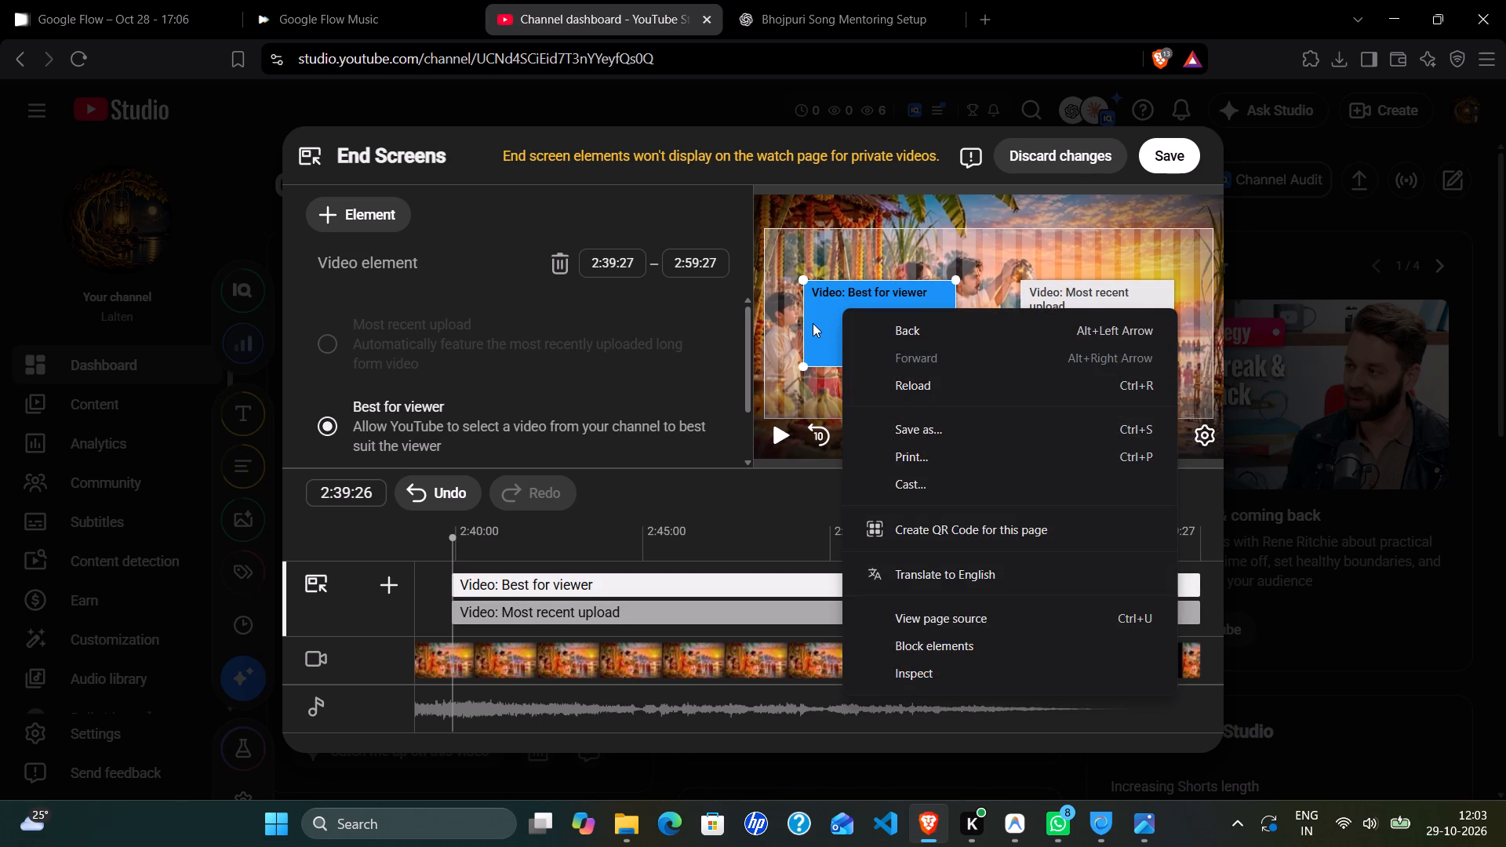
click(813, 323)
click(824, 322)
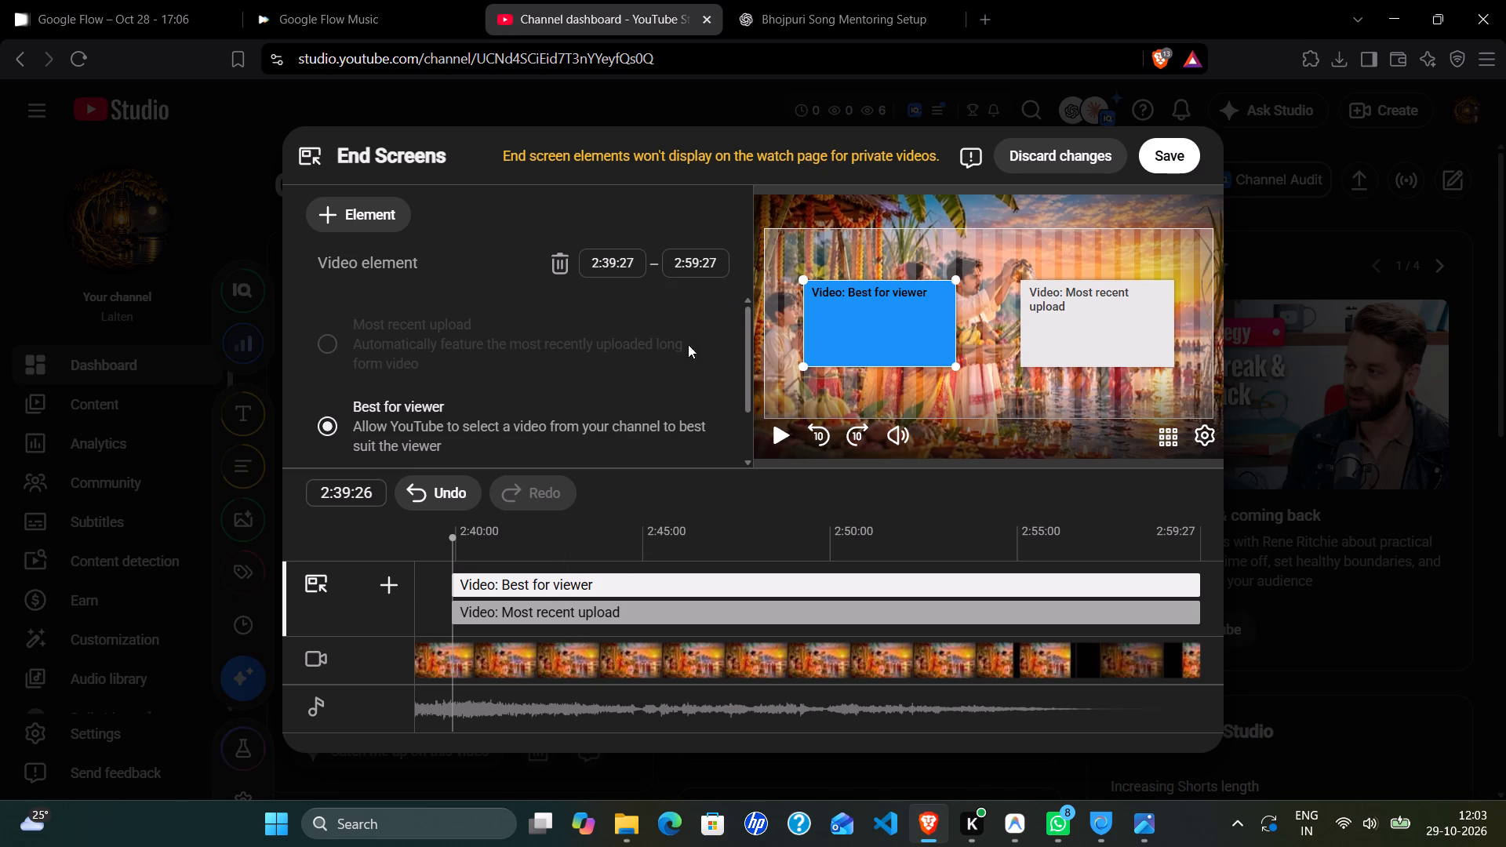
click(1170, 160)
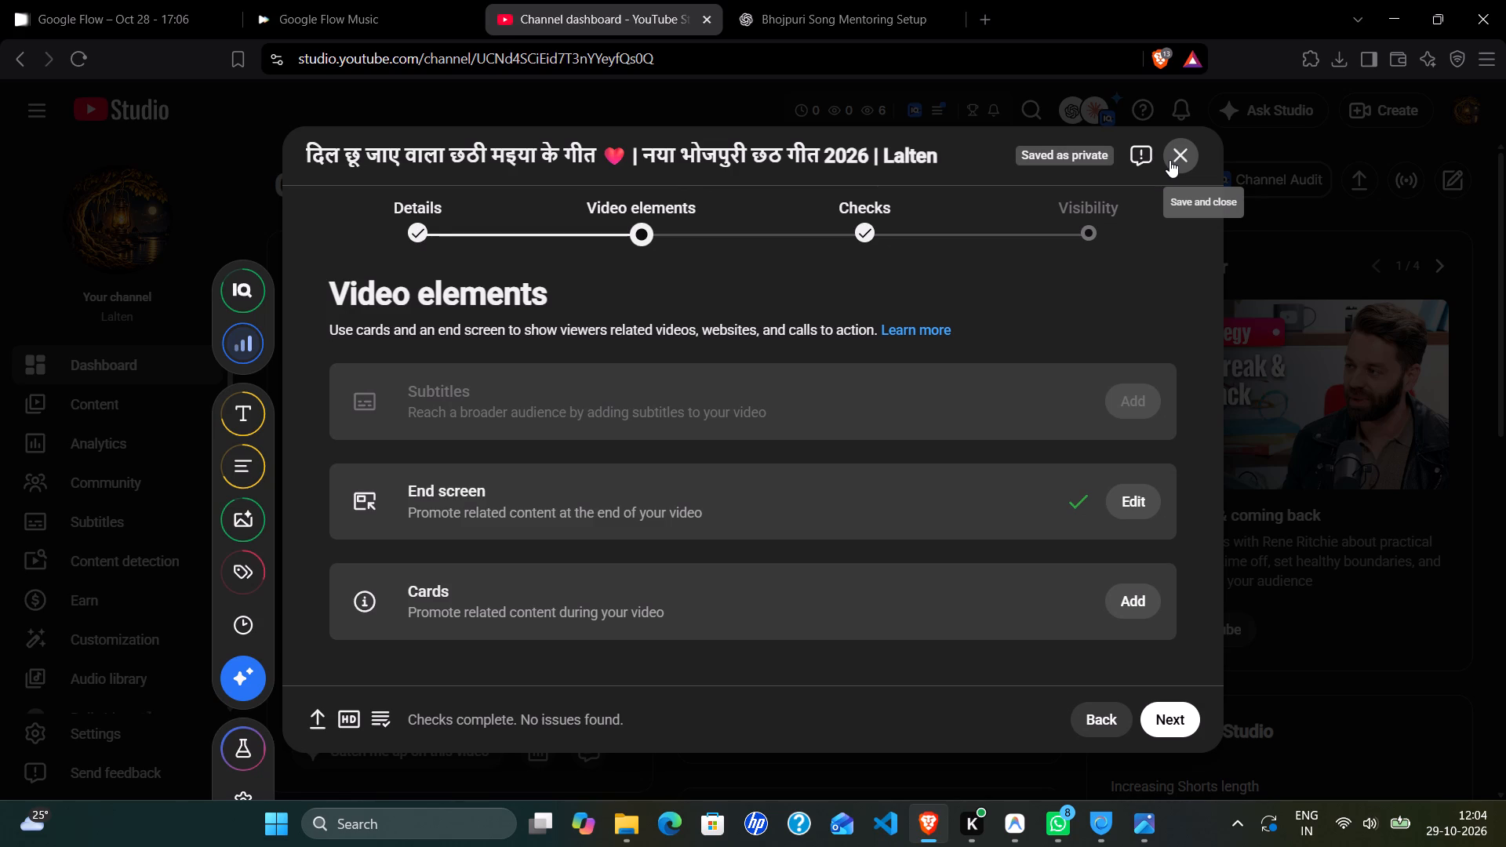
Schedule the video to go public on Oct 31, 2026 at 6:00 AM, without setting it as a Premiere.
click(1049, 210)
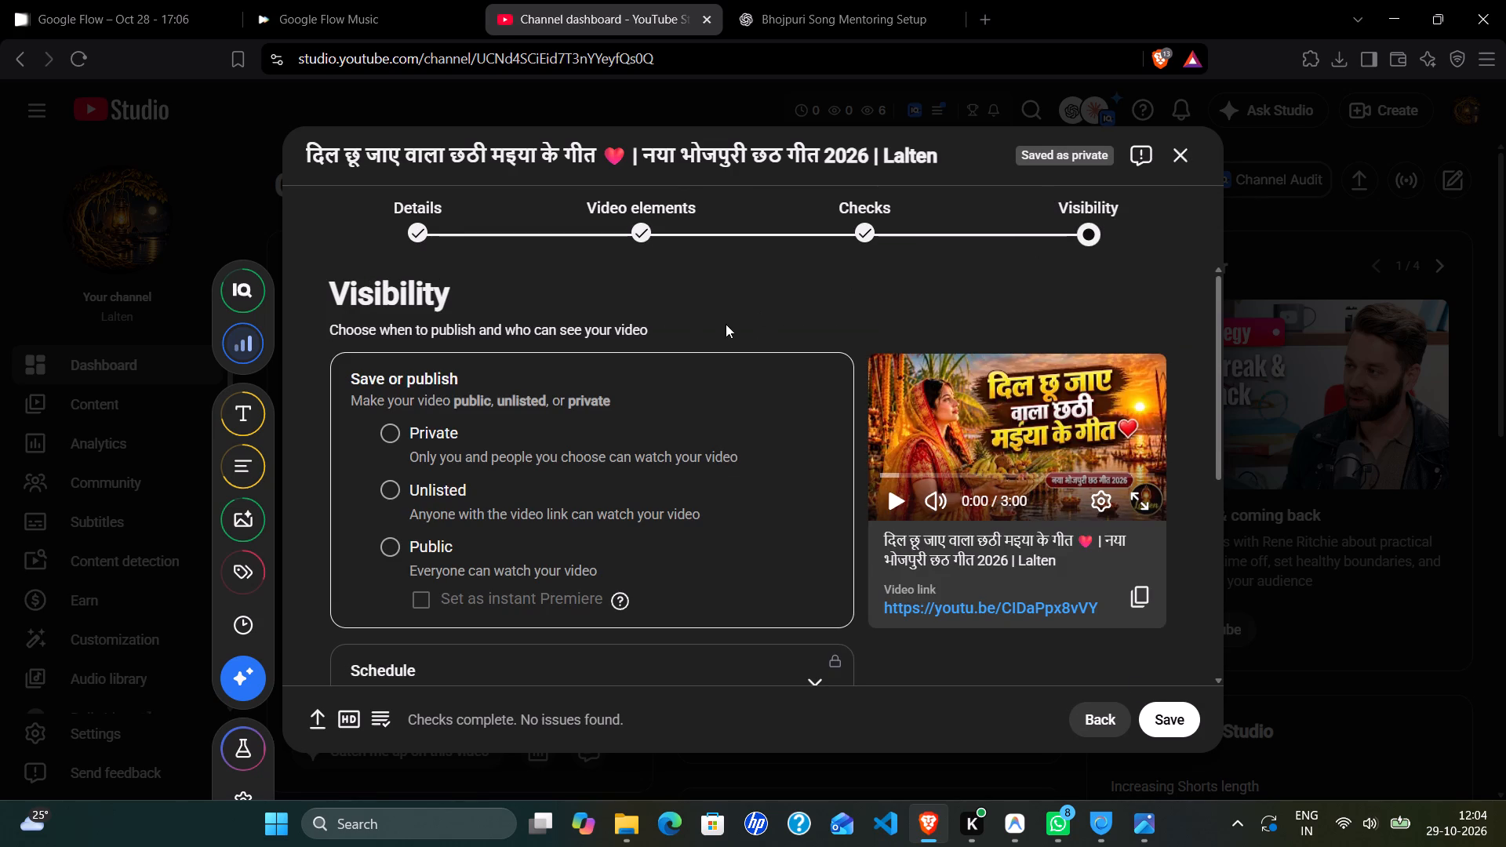
click(393, 552)
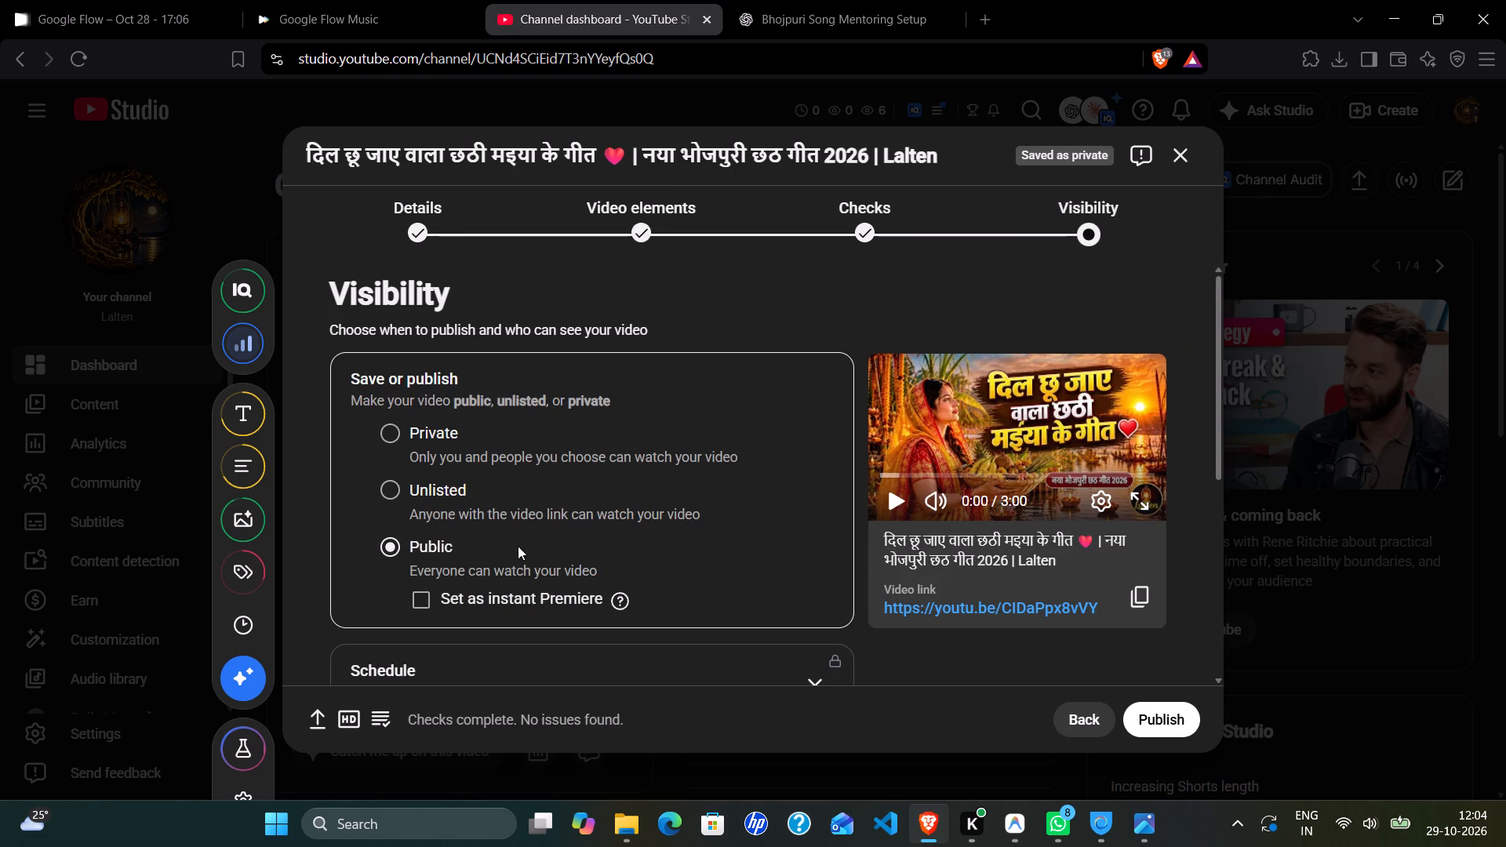
scroll(518, 546, down, 2)
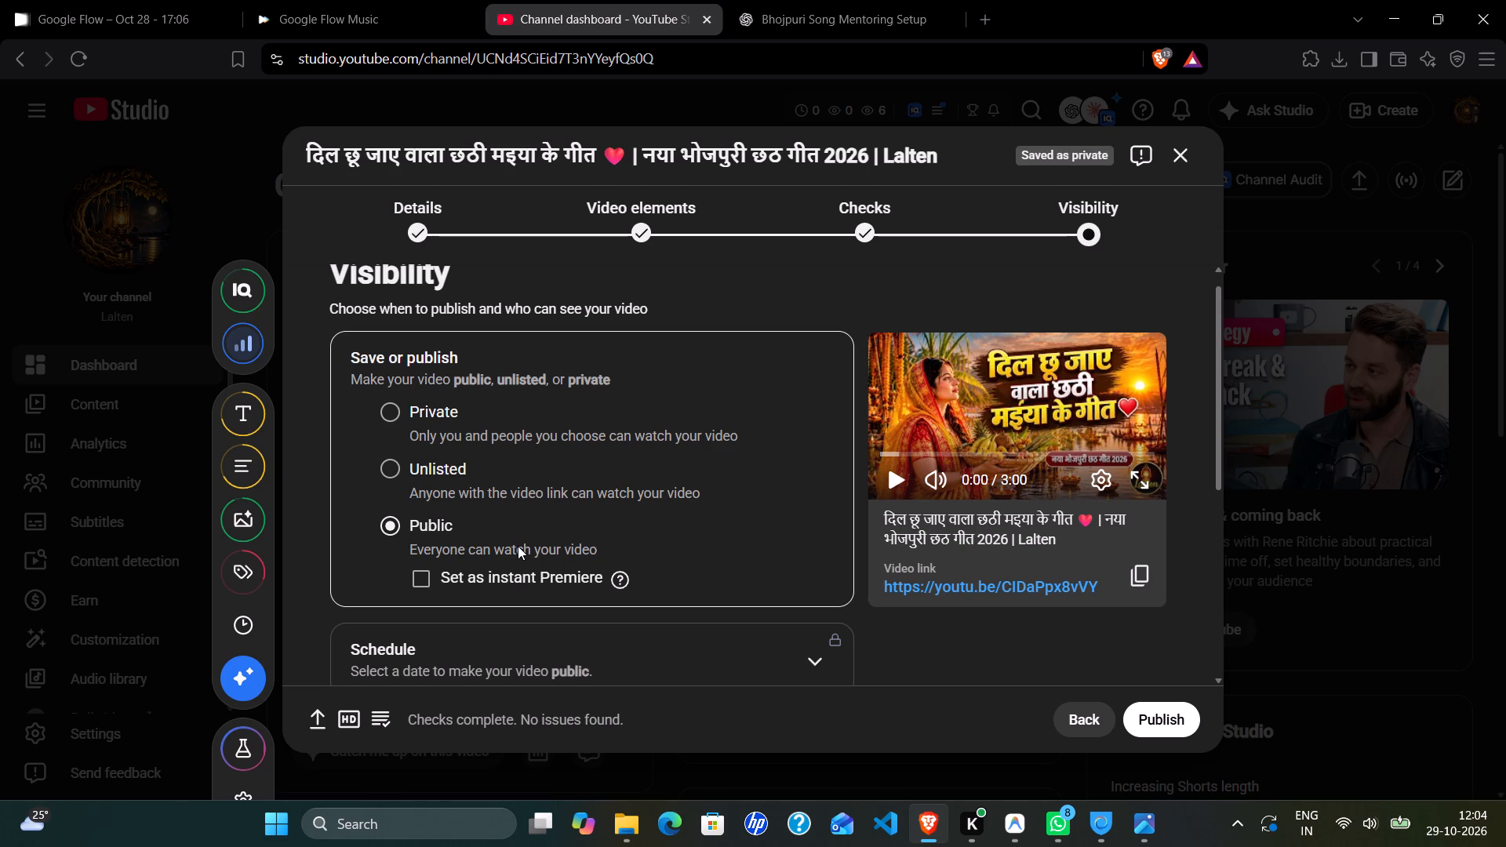
scroll(518, 546, down, 1)
click(502, 508)
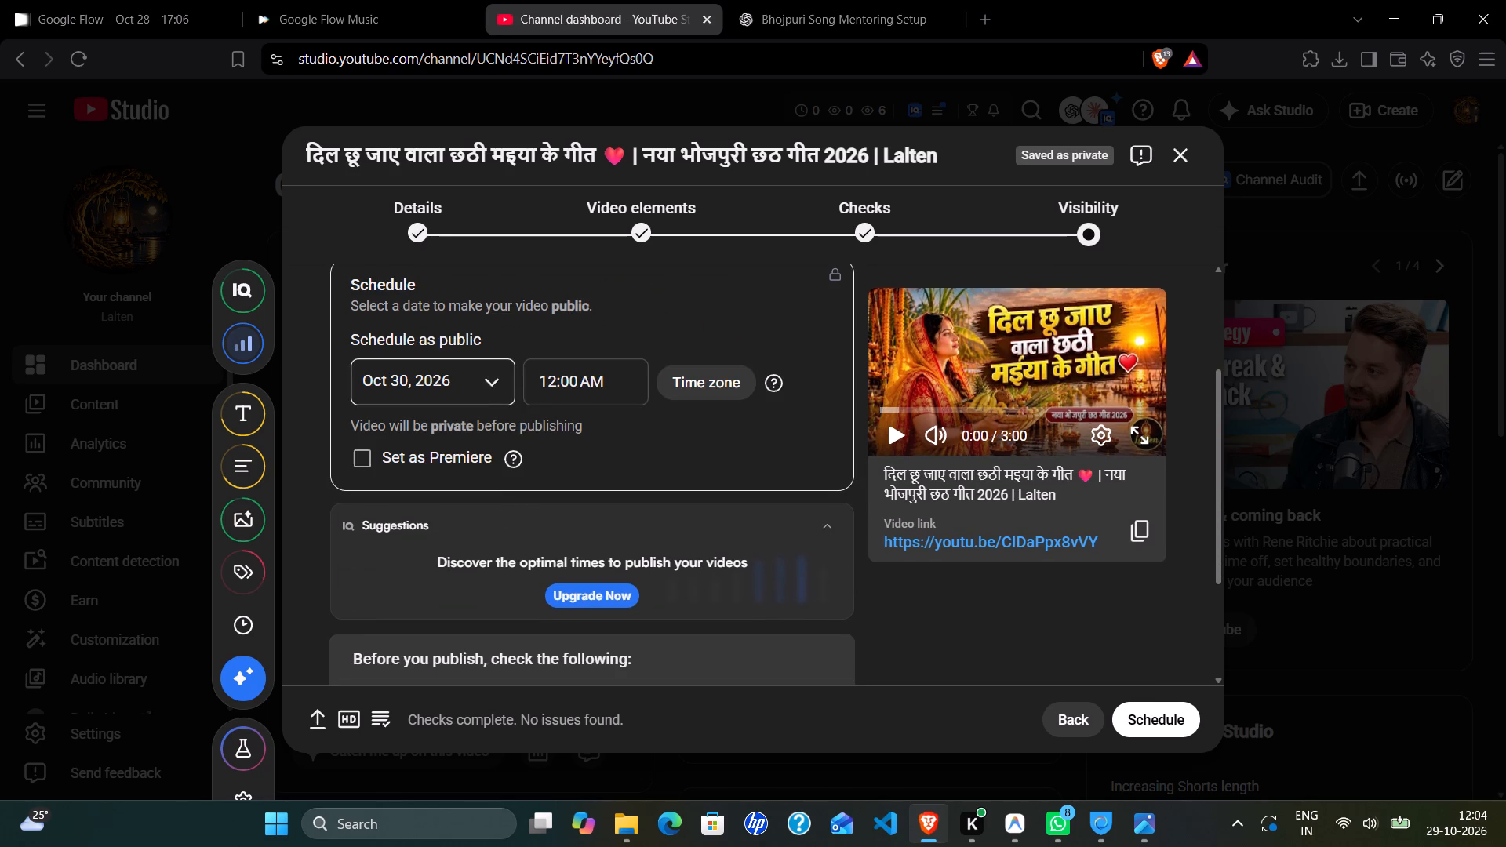
click(499, 390)
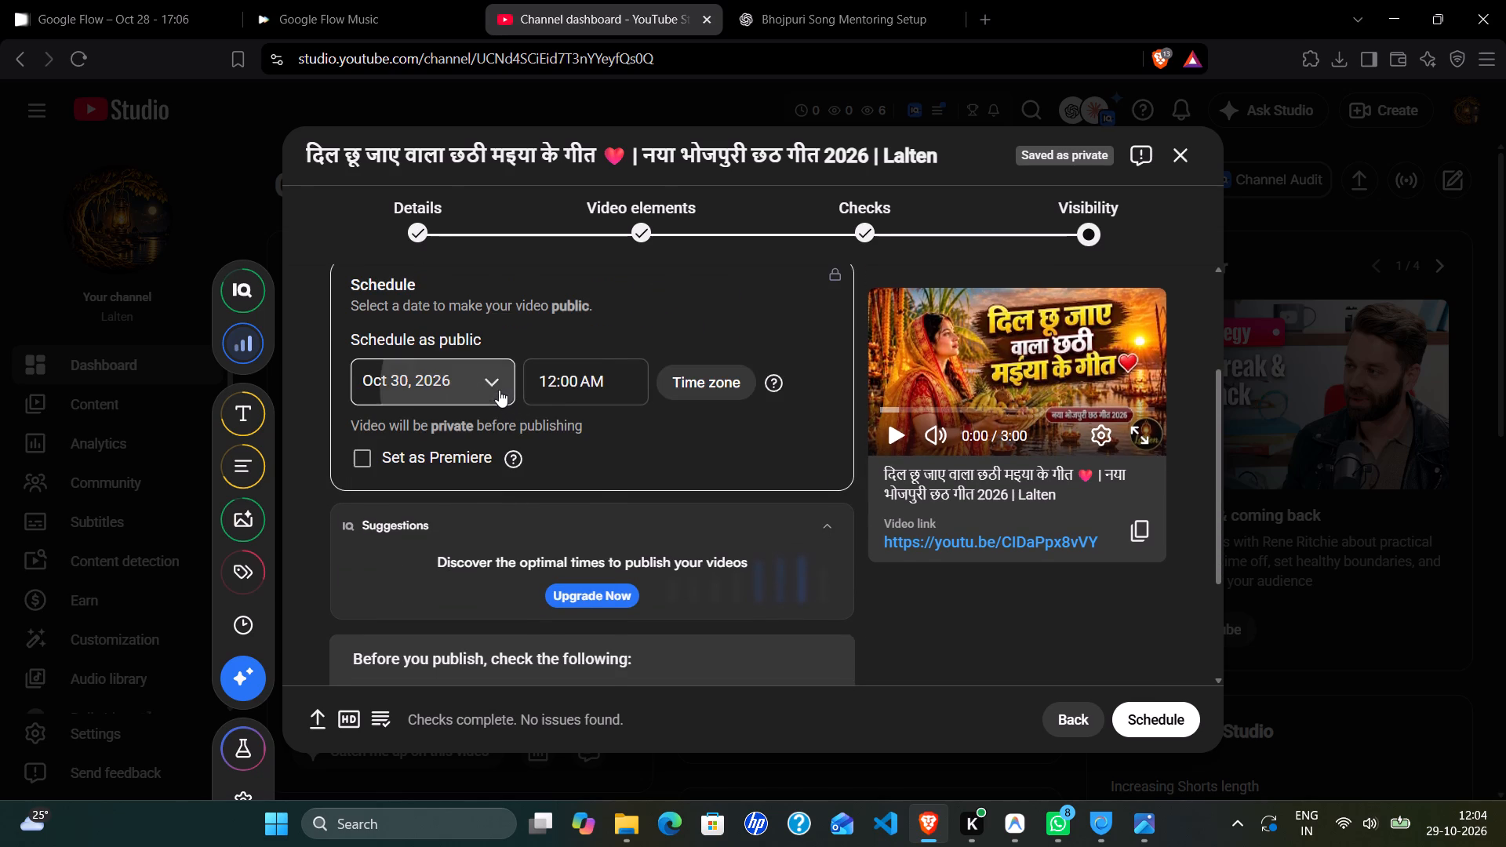
click(592, 589)
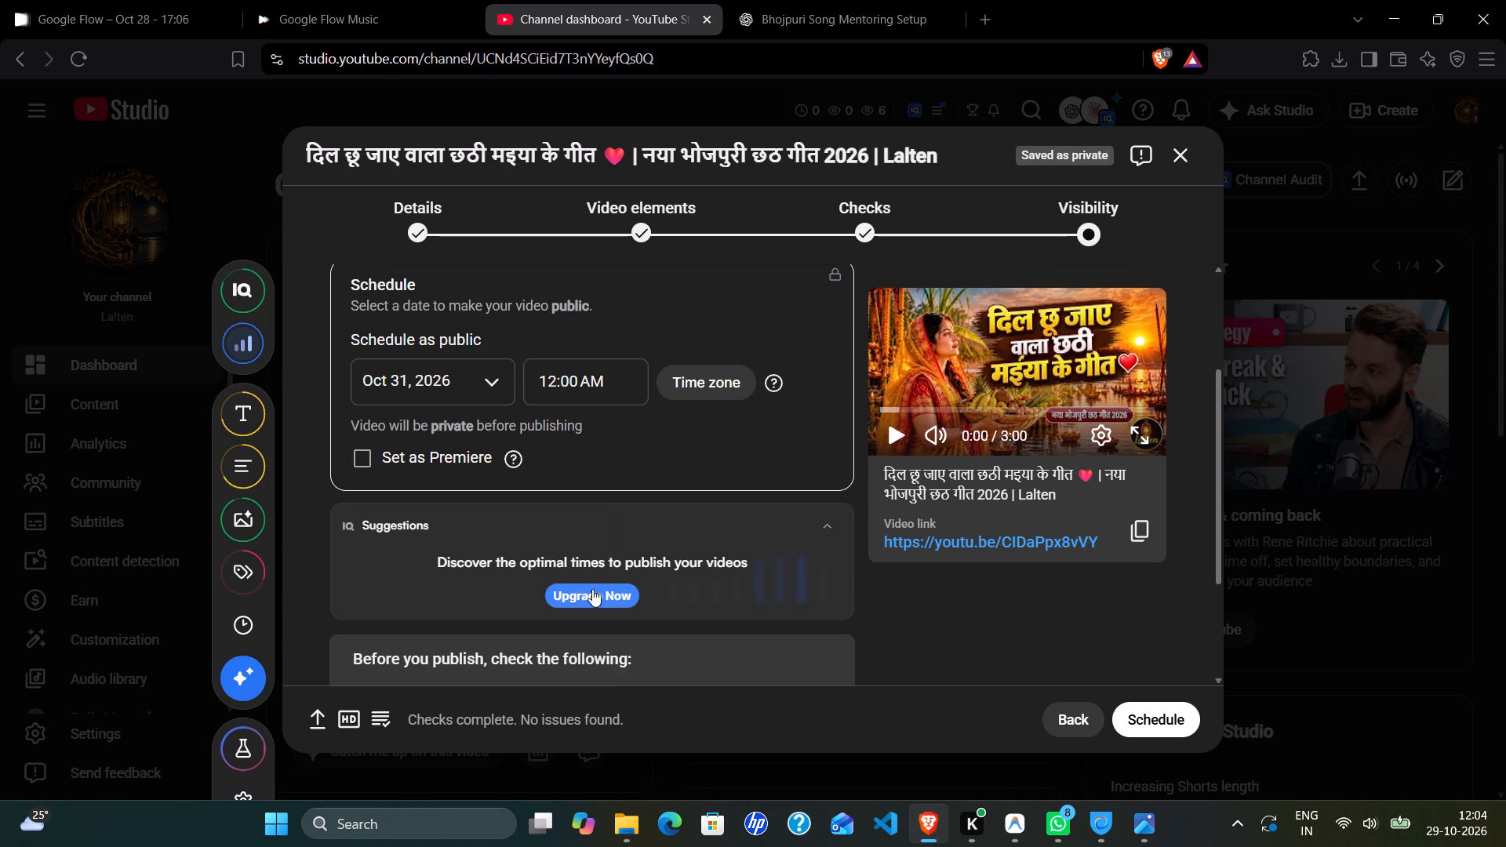
click(580, 391)
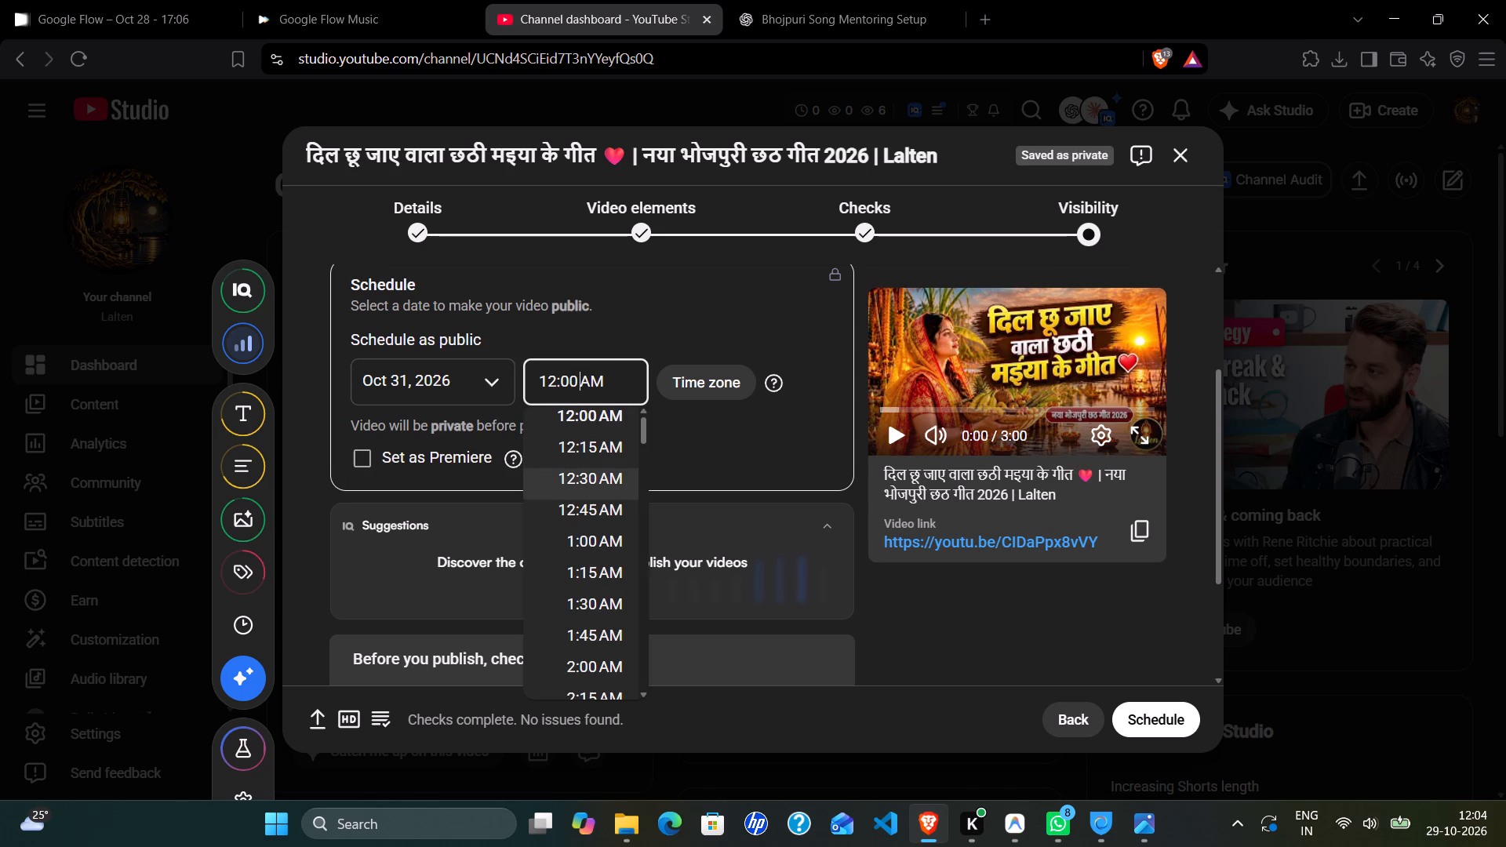
scroll(606, 481, down, 2)
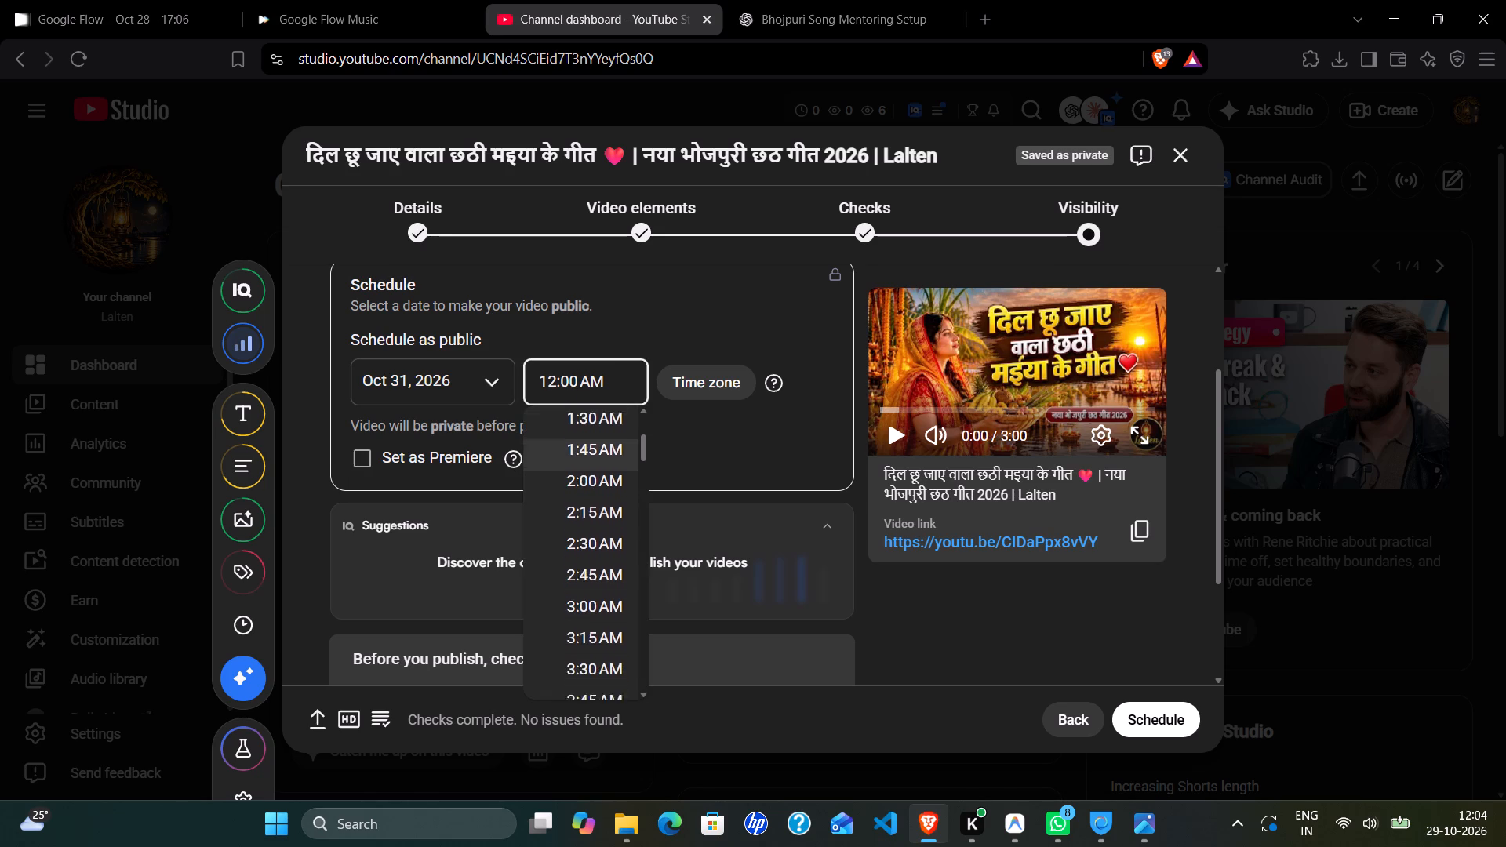
scroll(606, 481, down, 4)
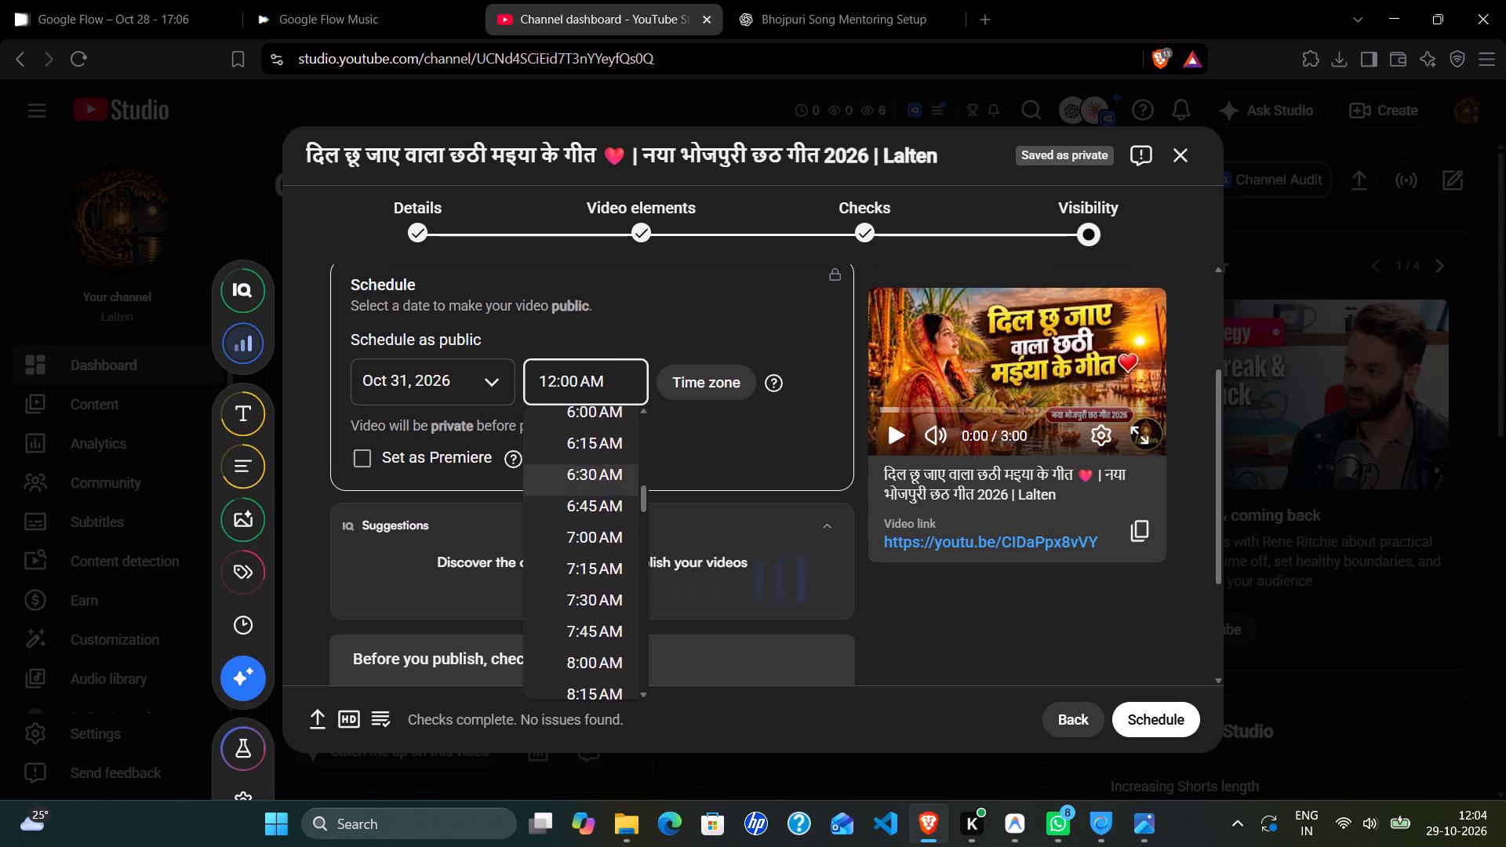
click(588, 424)
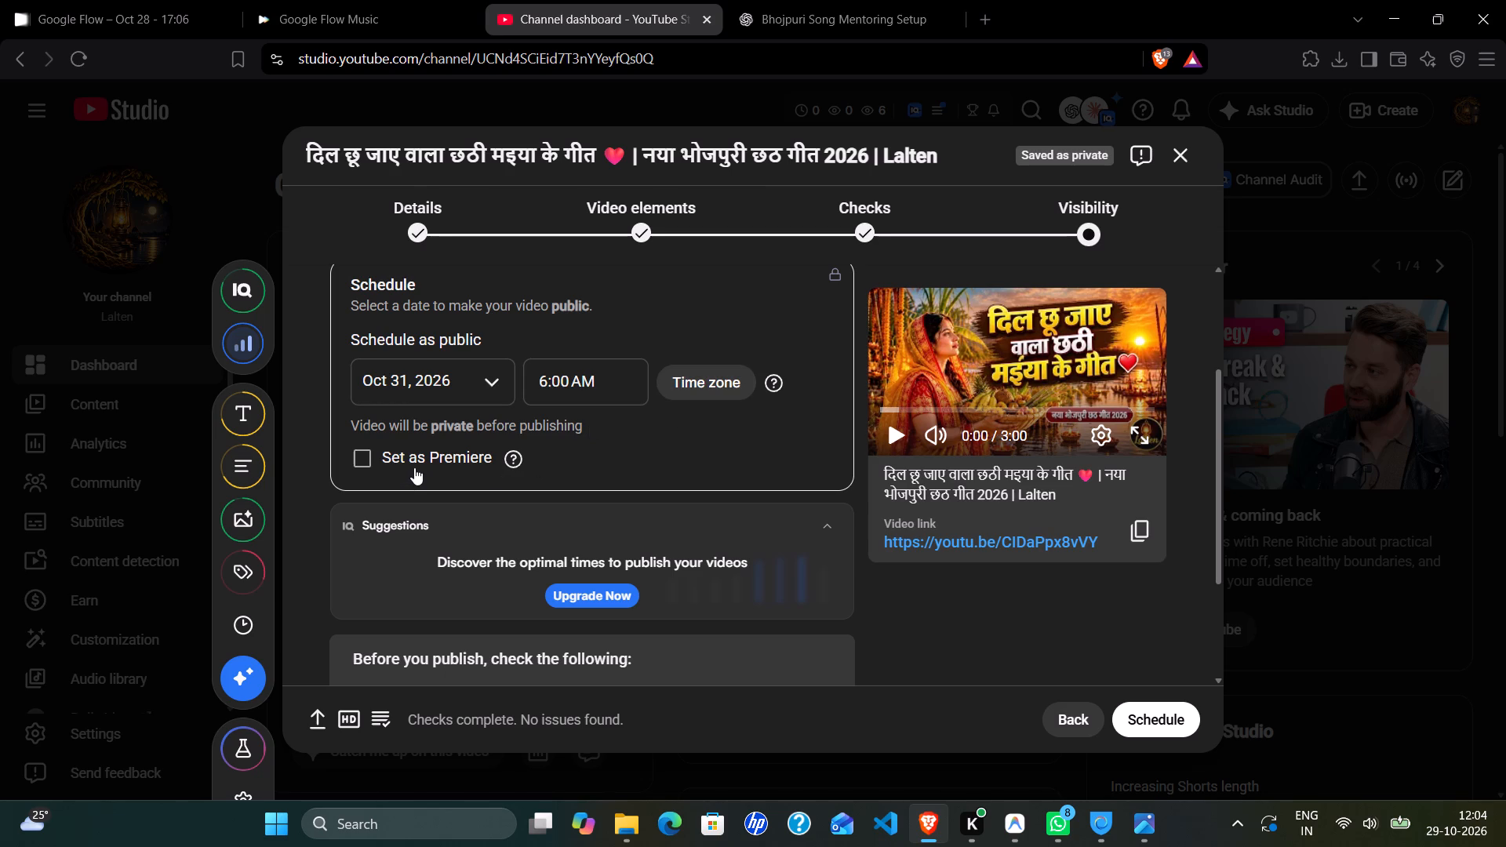
scroll(619, 503, down, 1)
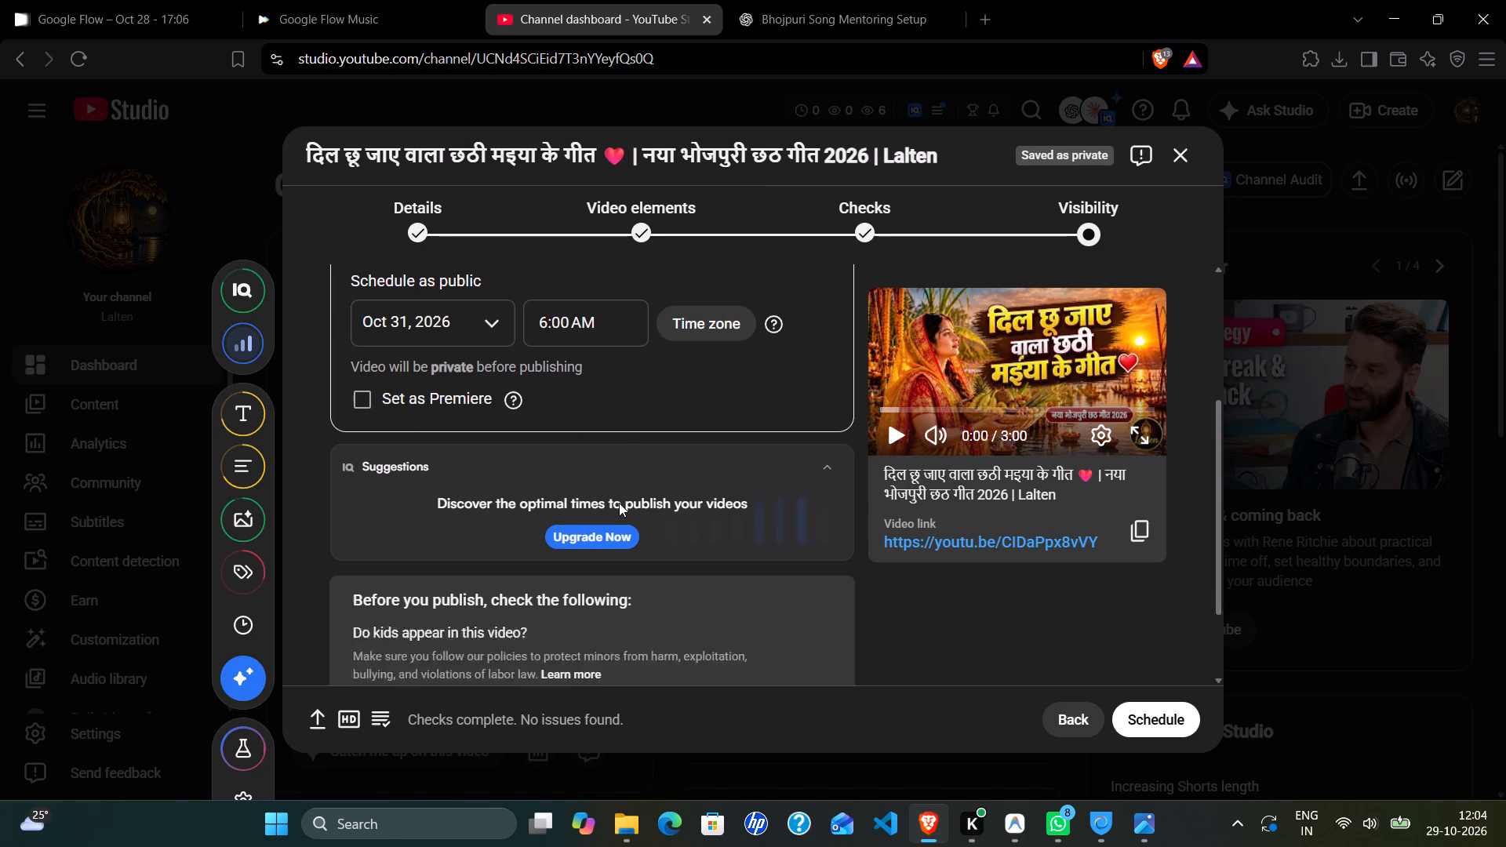
scroll(619, 503, down, 3)
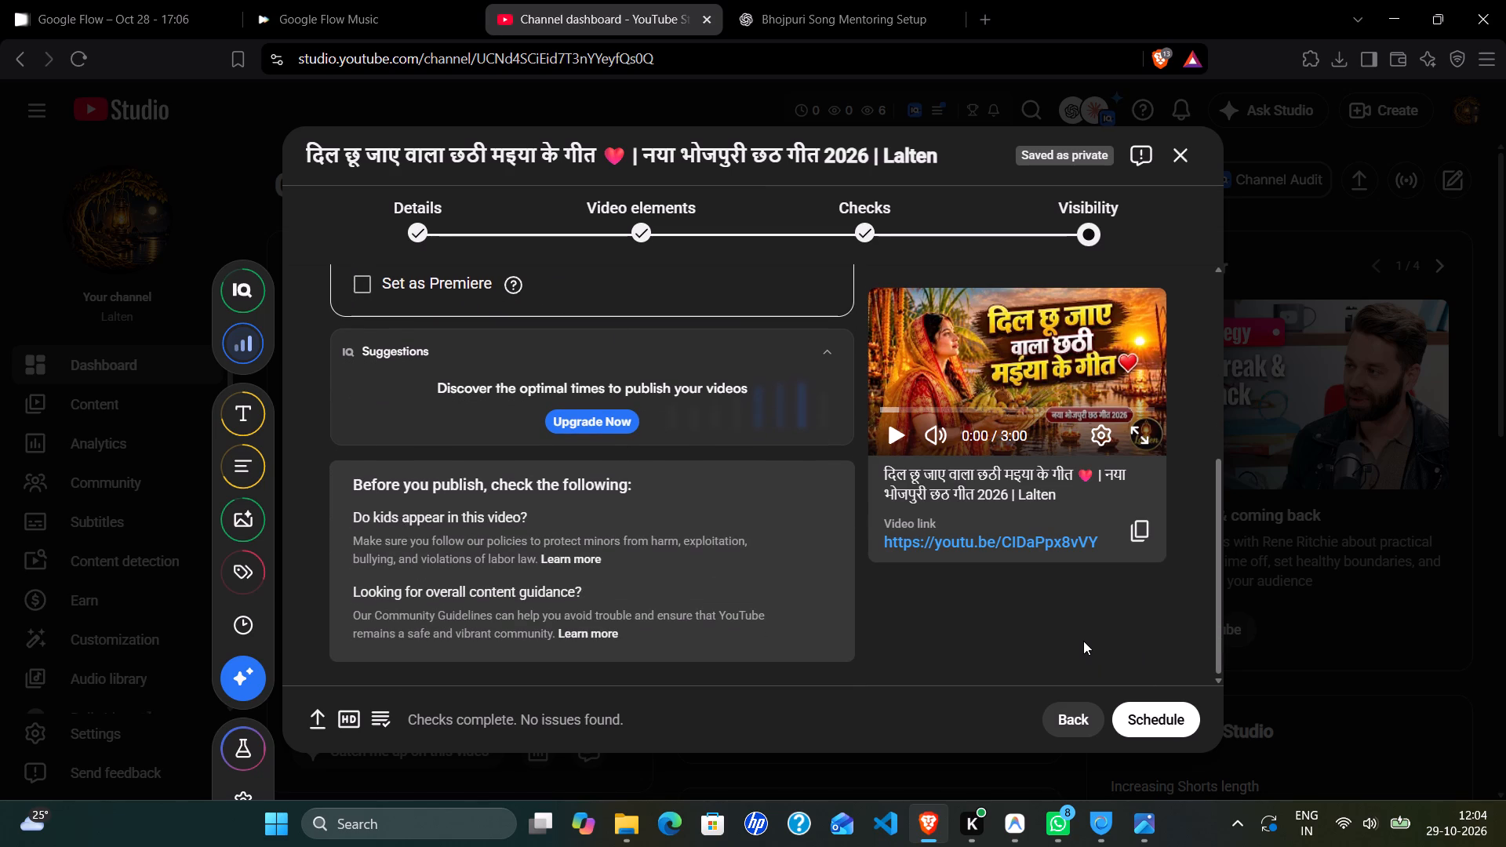
scroll(1083, 641, up, 1)
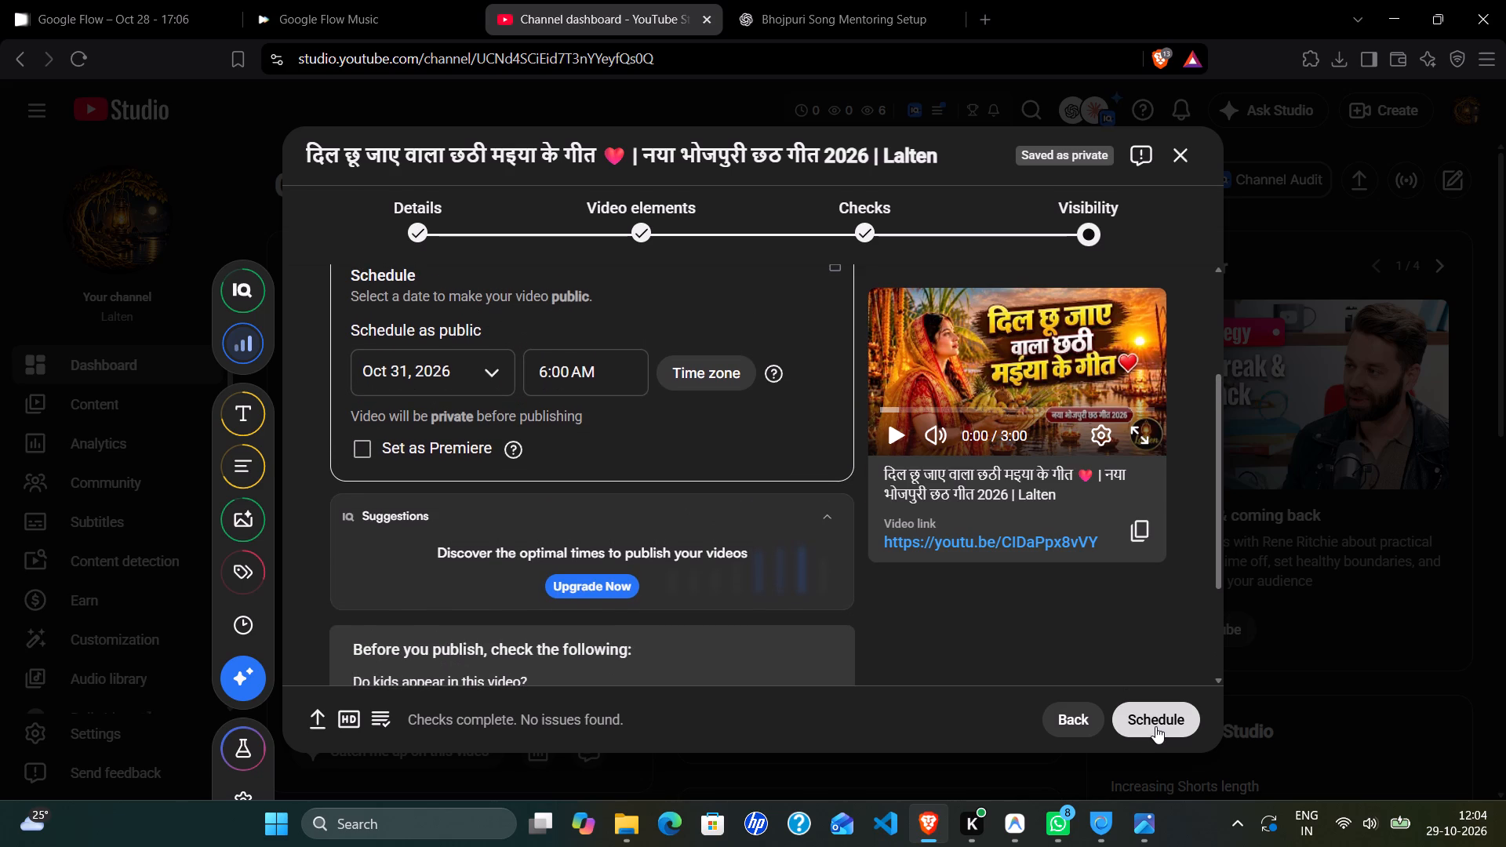
click(1155, 726)
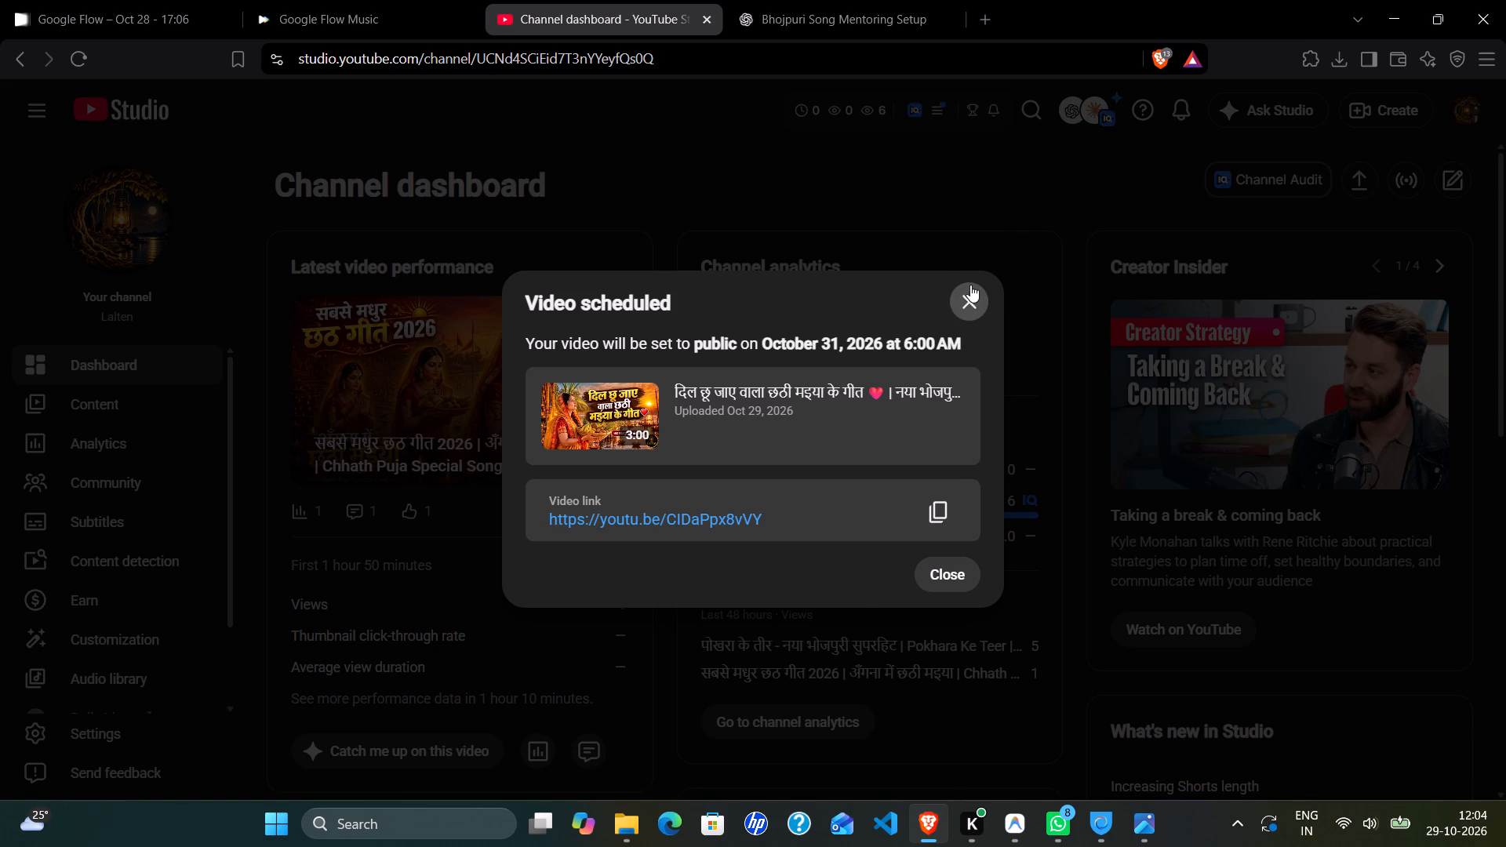